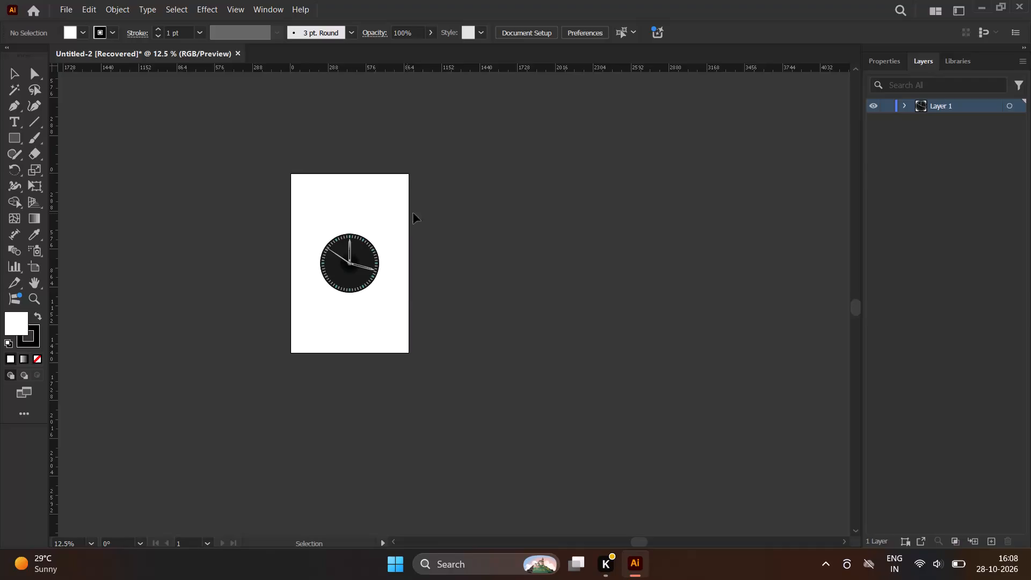
Save the document as "cls_7 watch" in Adobe Illustrator format in the illustrater > my work folder on drive D, using Illustrator 2020 compatibility.
scroll(494, 230, down, 1)
scroll(426, 226, up, 2)
scroll(278, 268, up, 2)
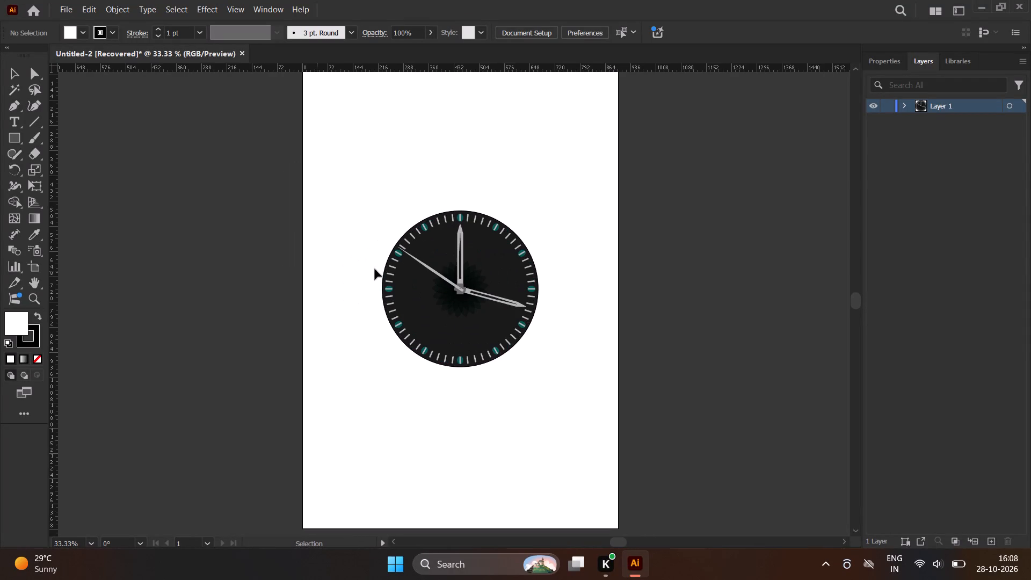
scroll(512, 264, up, 2)
key(ctrl+s)
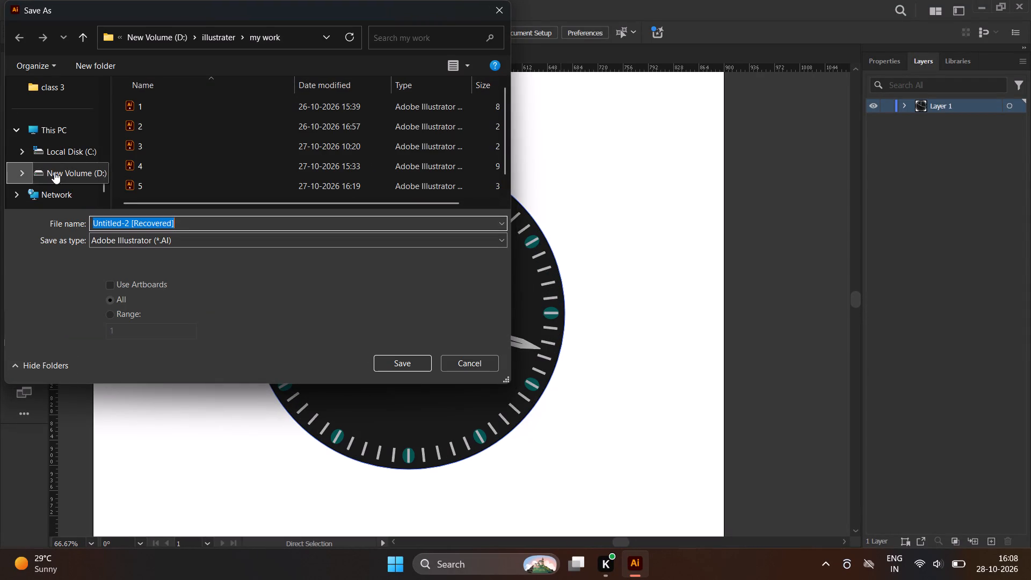
double_click(54, 172)
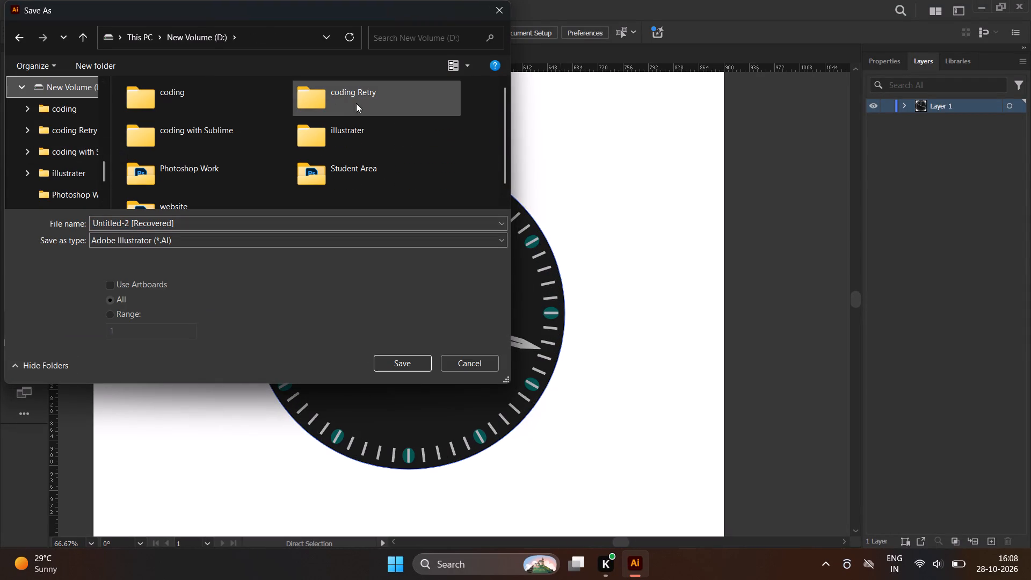
double_click(348, 139)
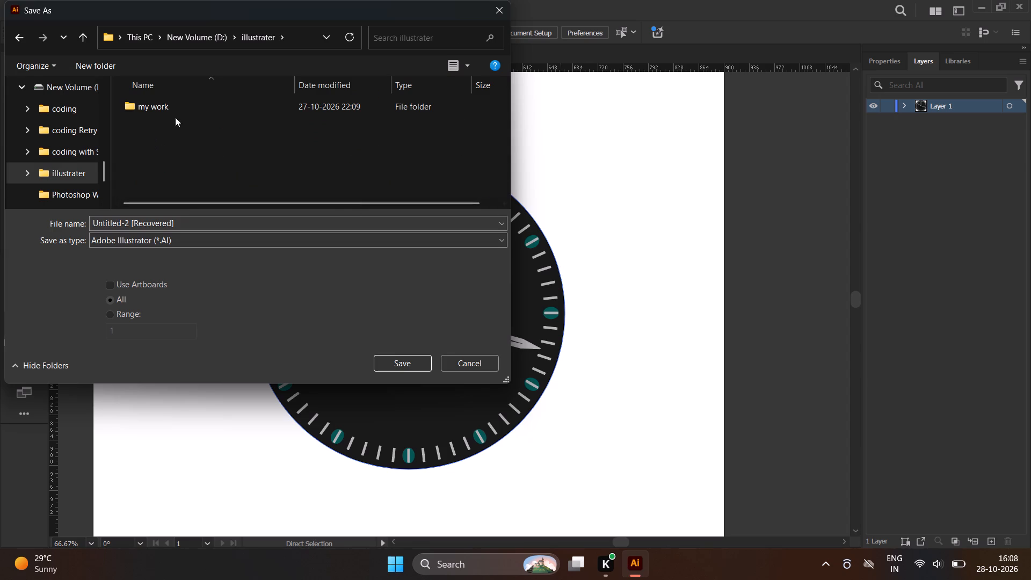
double_click(181, 105)
click(205, 241)
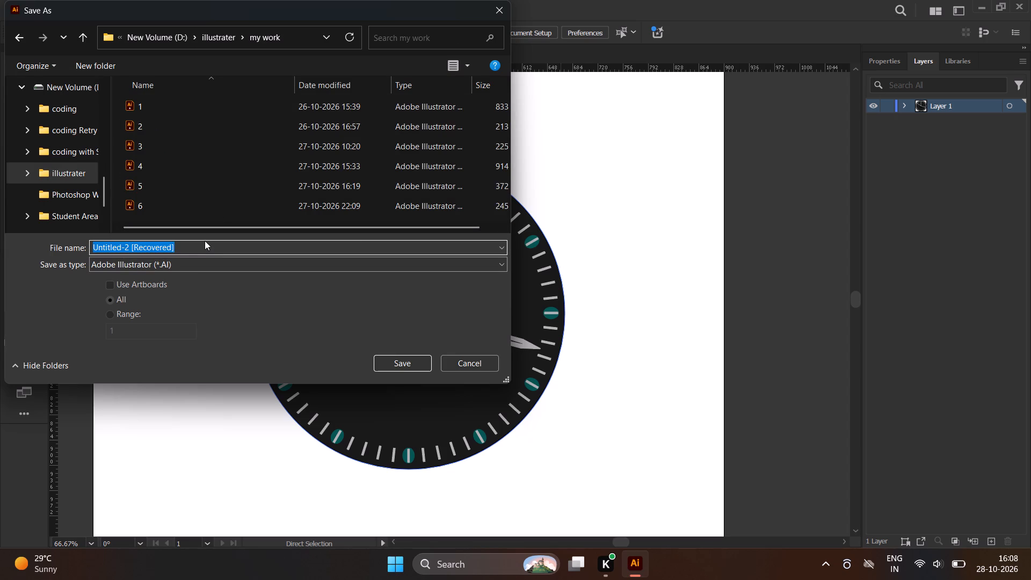
text(wa)
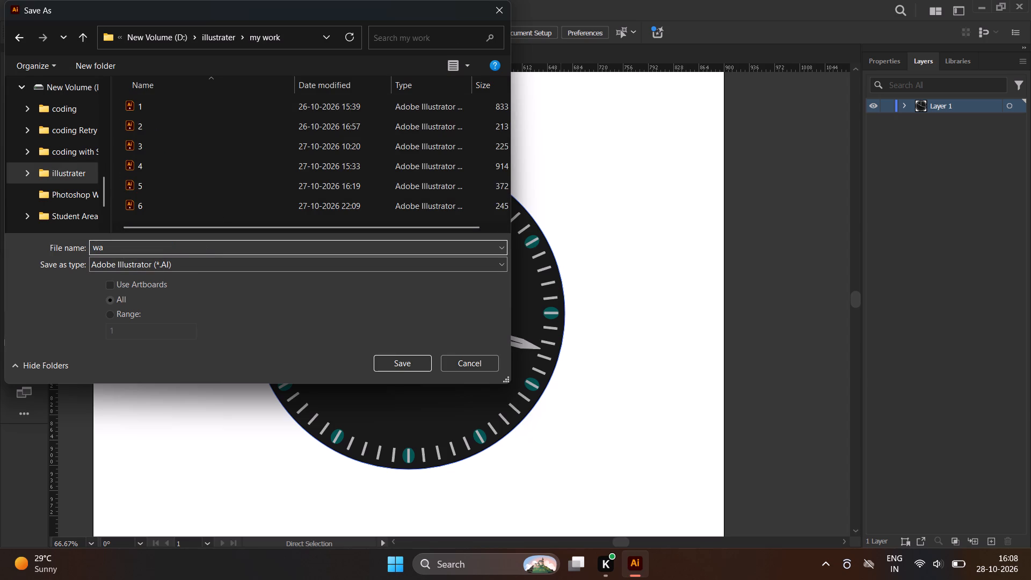
text(tc)
key(h)
key(space)
text(7)
key(BackSpace)
key(Left)
key(Left)
key(Left)
key(Left)
key(Left)
key(Left)
key(Left)
key(Left)
key(Left)
key(Left)
key(Left)
key(Left)
key(Left)
key(Left)
key(Left)
text(cl)
key(s)
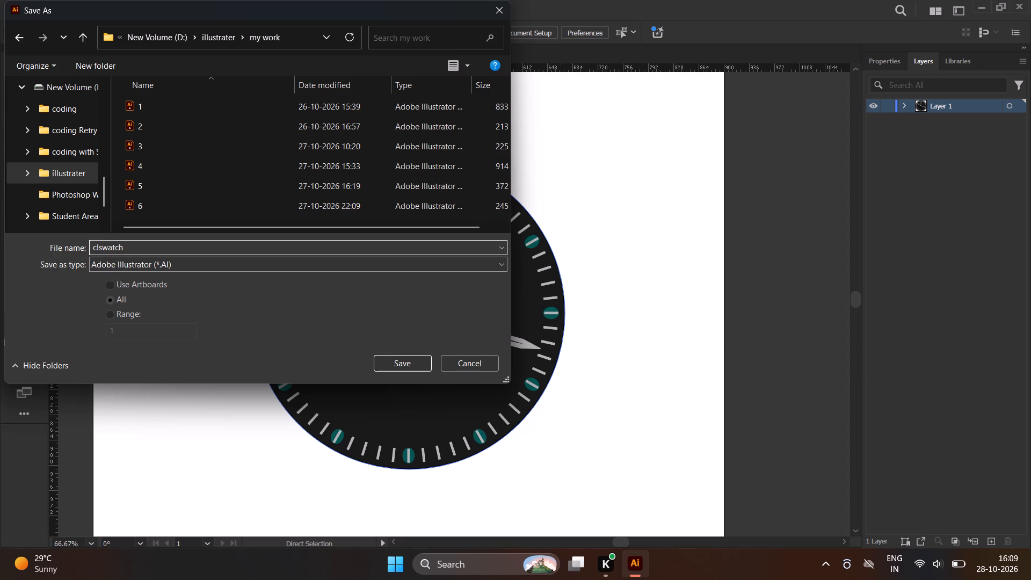
key(shift+underscore)
key(7)
key(space)
click(387, 355)
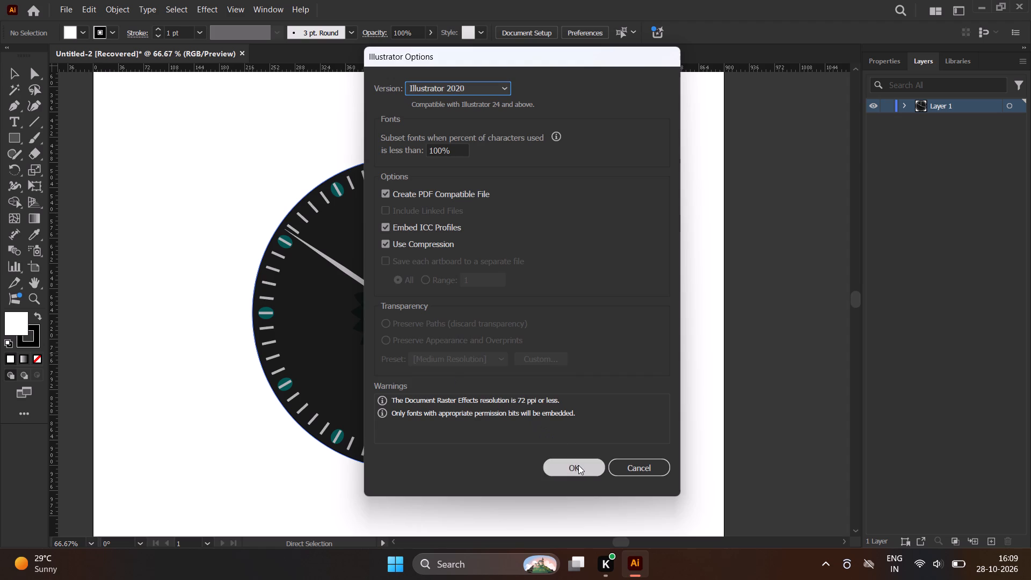
click(577, 466)
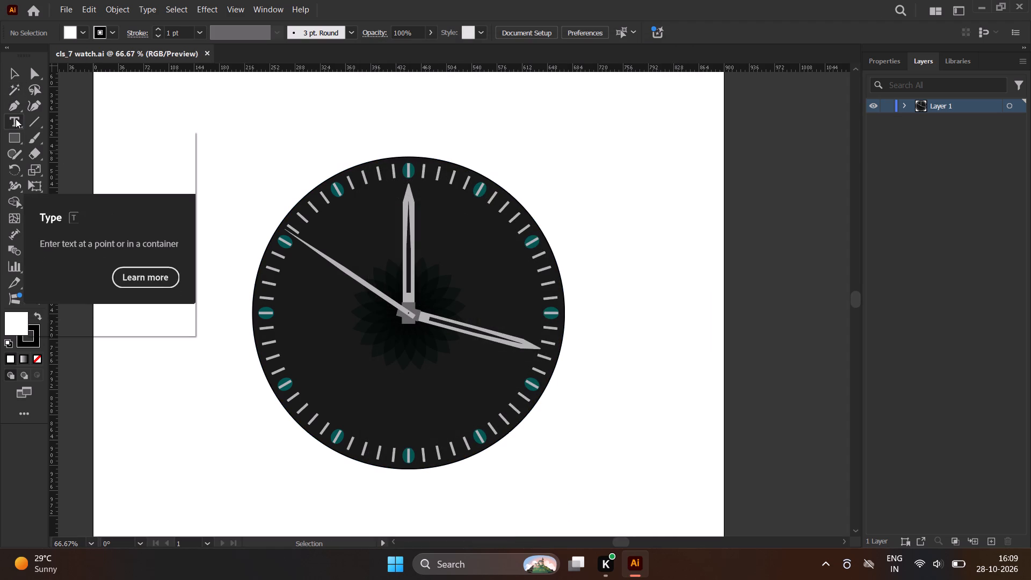
Draw a circle about 482 pt in diameter with the Ellipse tool, centred on the clock's centre.
right_click(17, 134)
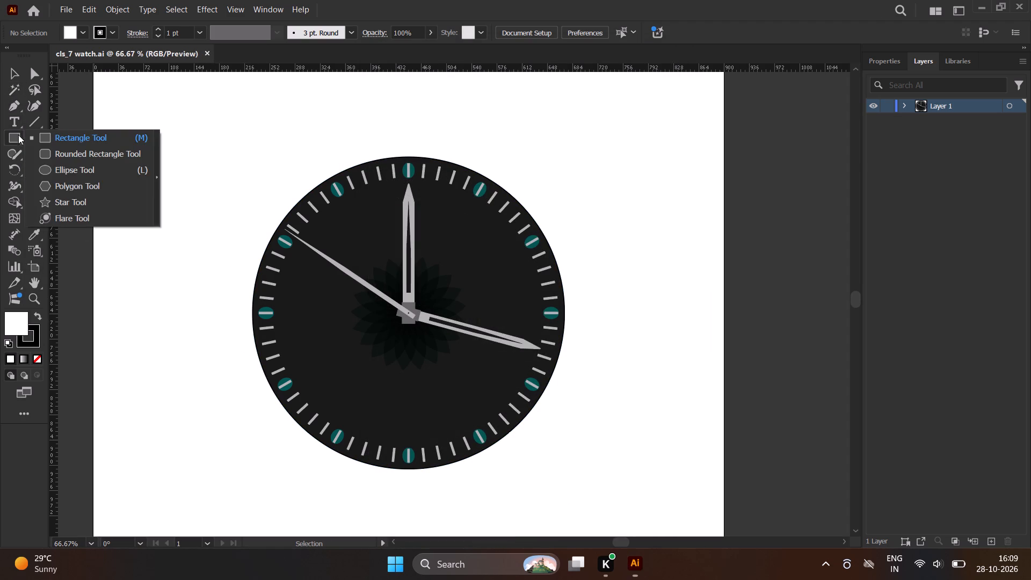
click(82, 169)
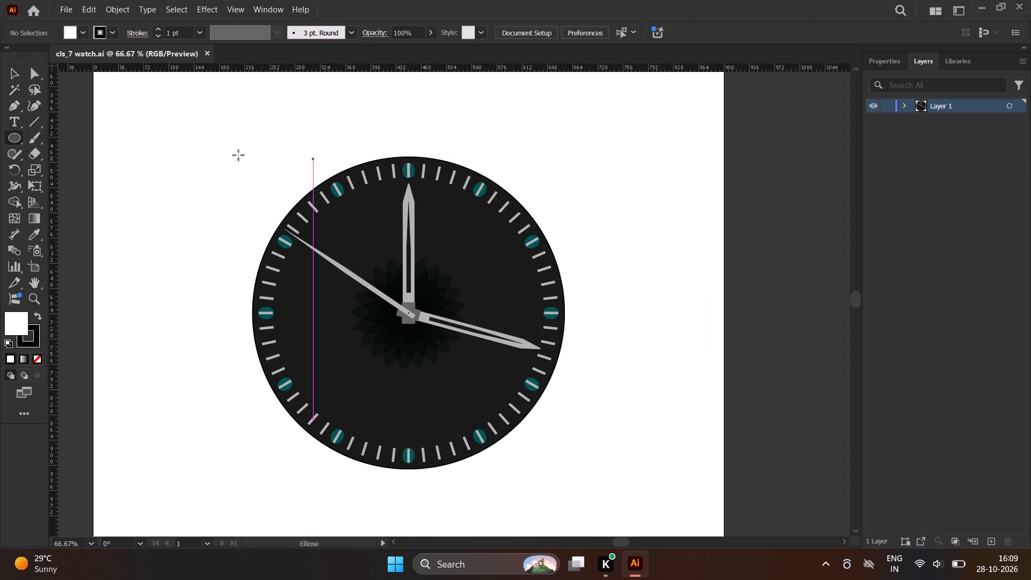
right_click(3, 140)
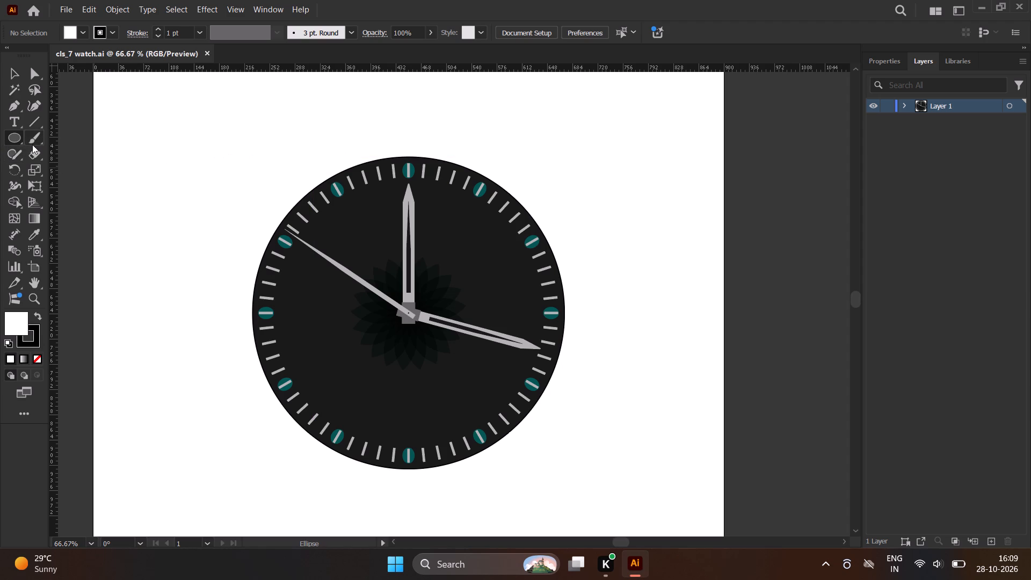
right_click(19, 141)
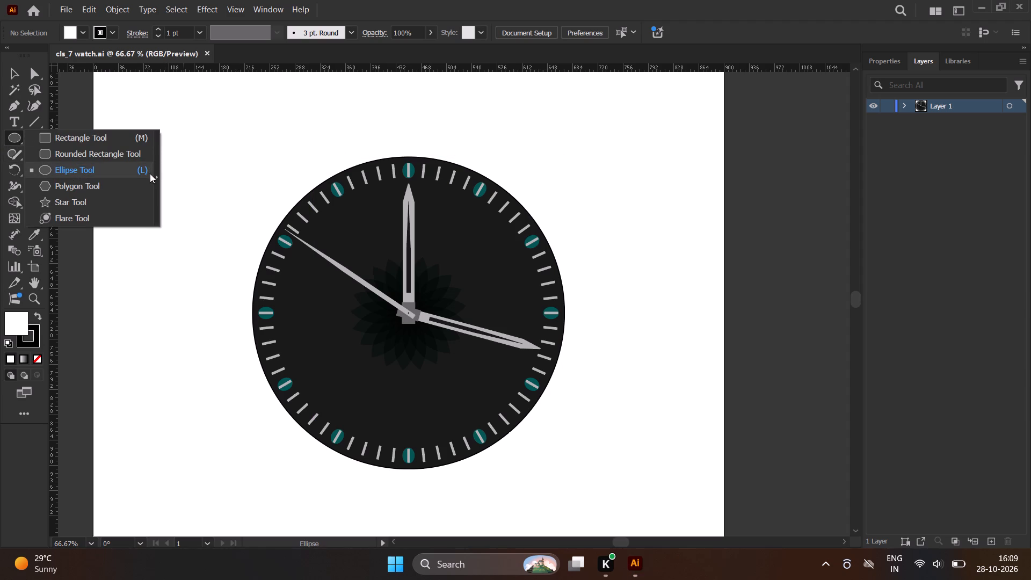
key(ctrl+n)
click(16, 75)
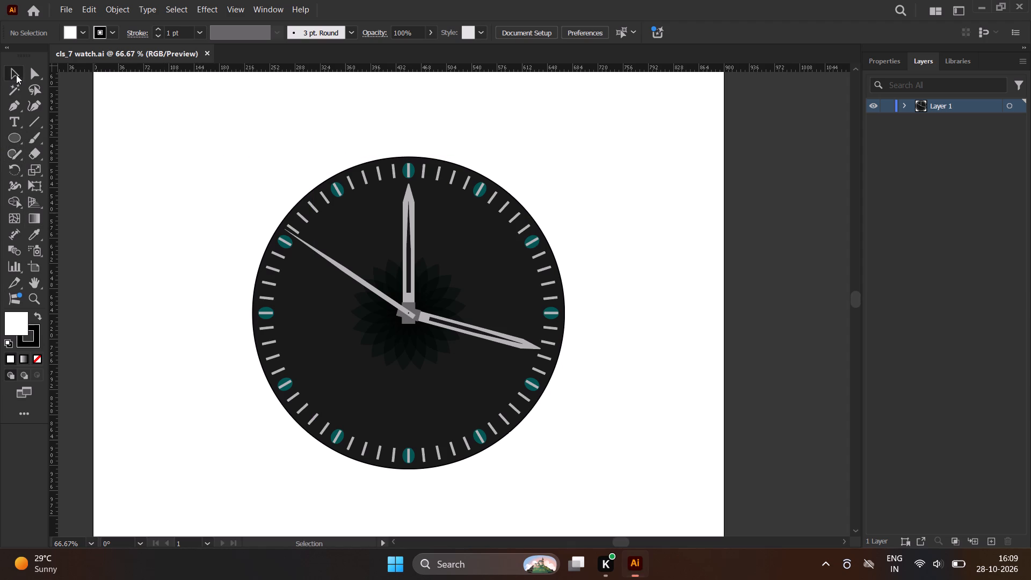
click(7, 136)
scroll(409, 322, up, 4)
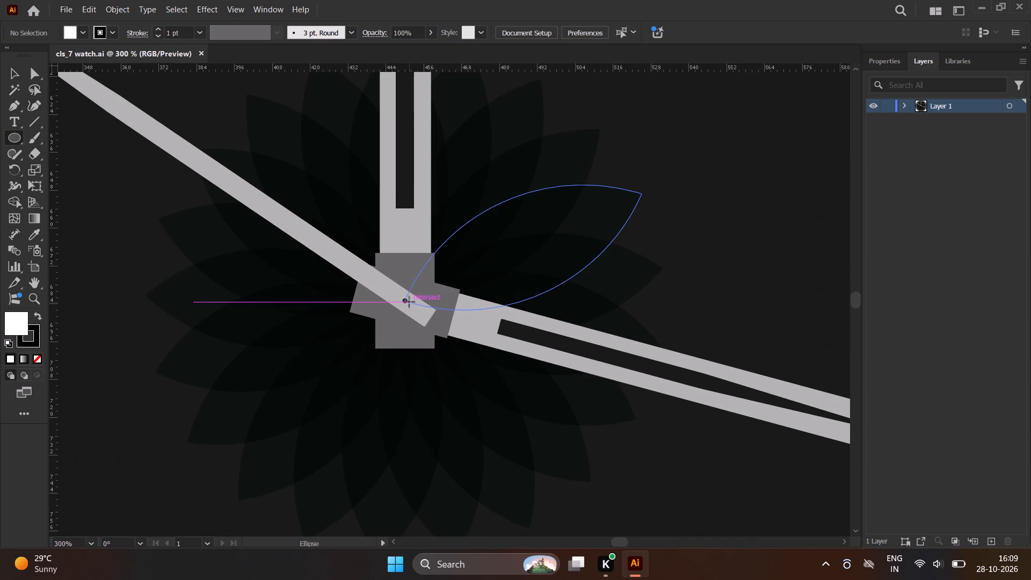
scroll(406, 302, up, 3)
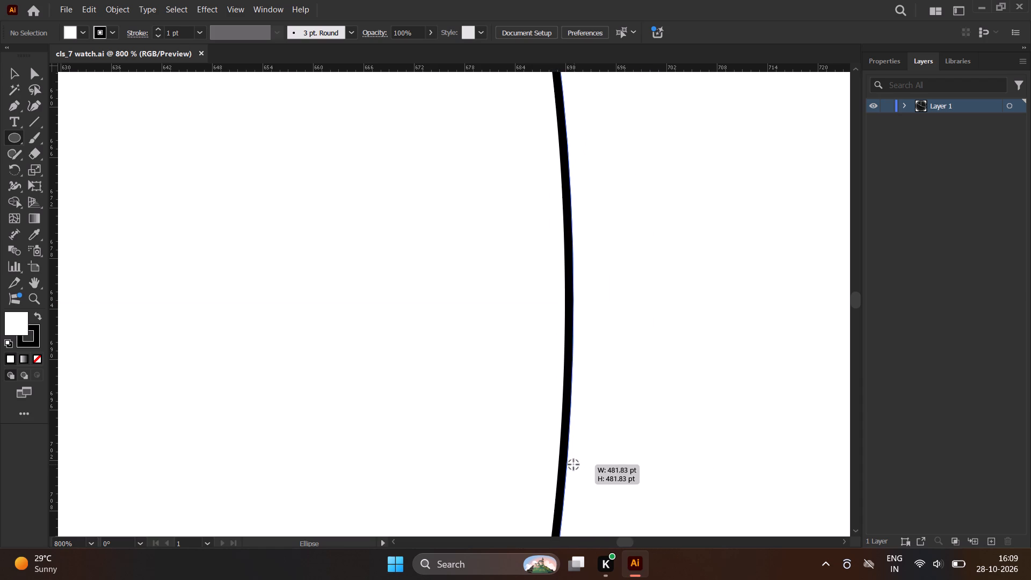
scroll(487, 384, down, 6)
scroll(527, 288, down, 2)
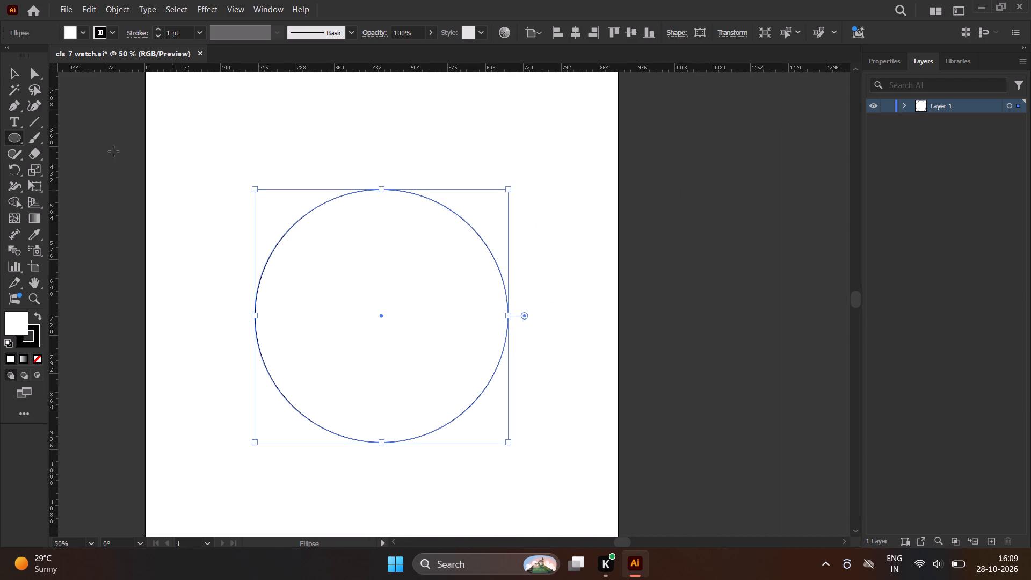
Set the new circle's fill to None.
click(80, 31)
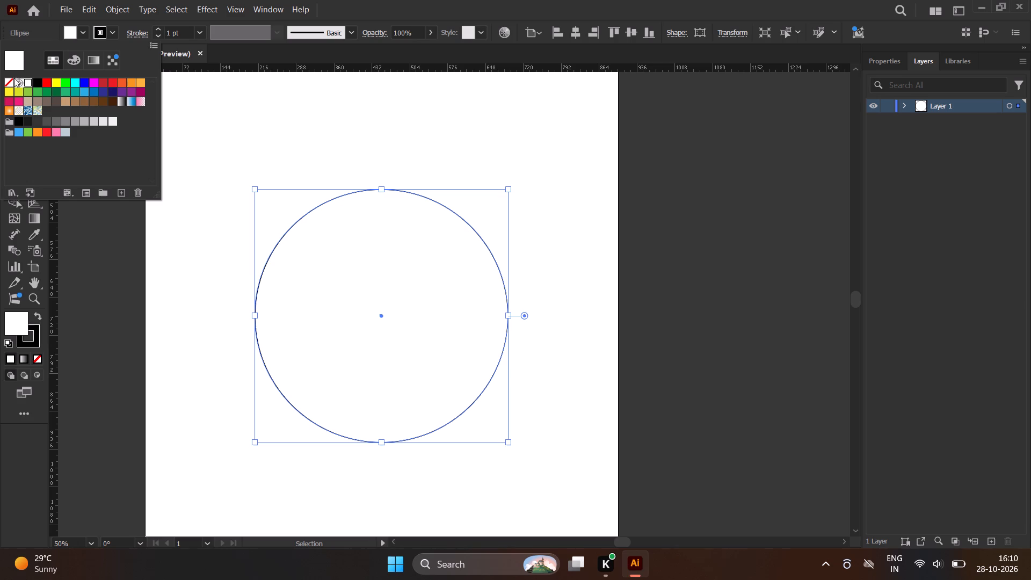
click(6, 81)
click(81, 32)
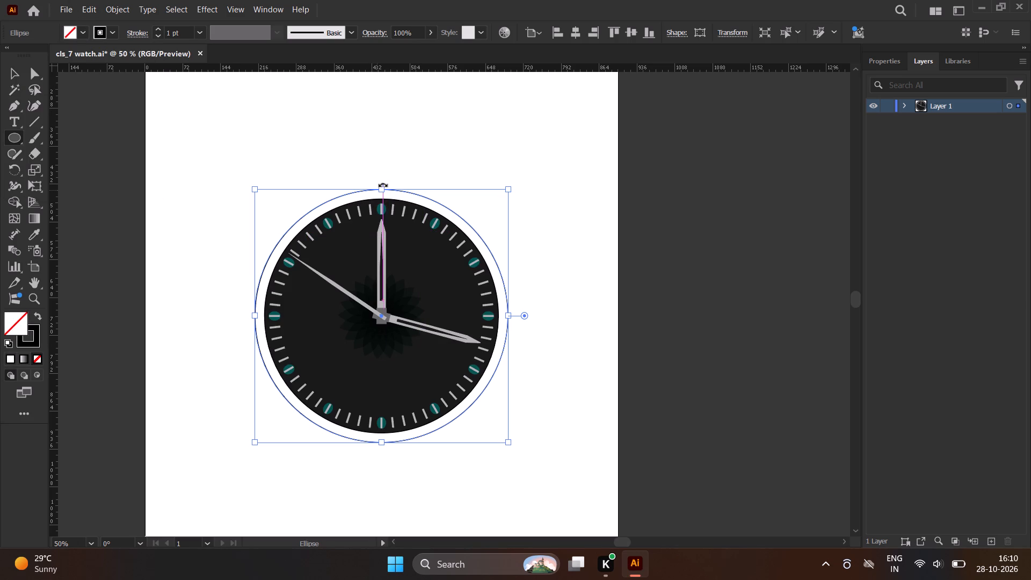
Shrink the circle proportionally about its centre to fit the outer edge of the clock dial.
alt+shift+drag(382, 189, 382, 196)
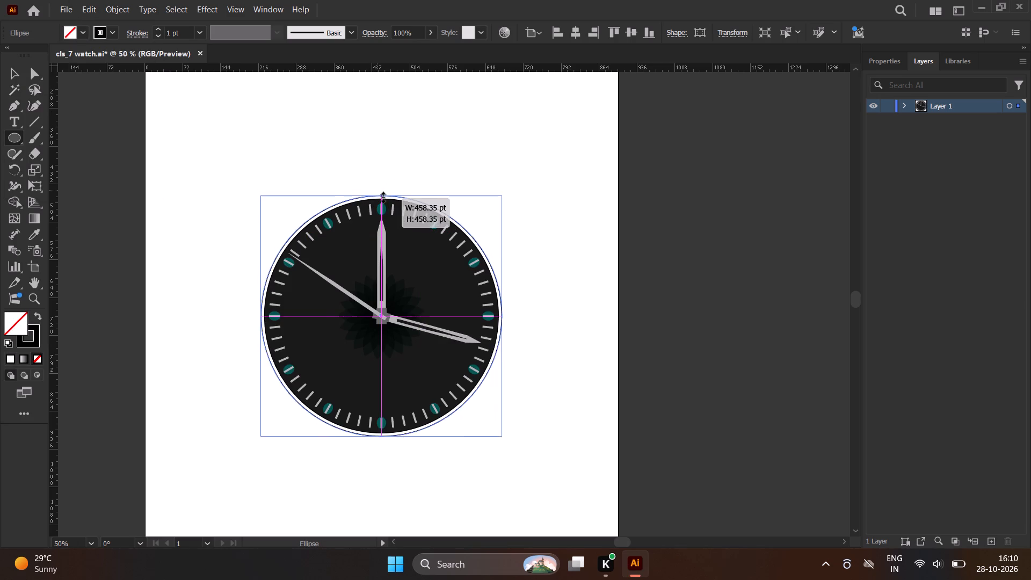
alt+shift+drag(382, 196, 382, 197)
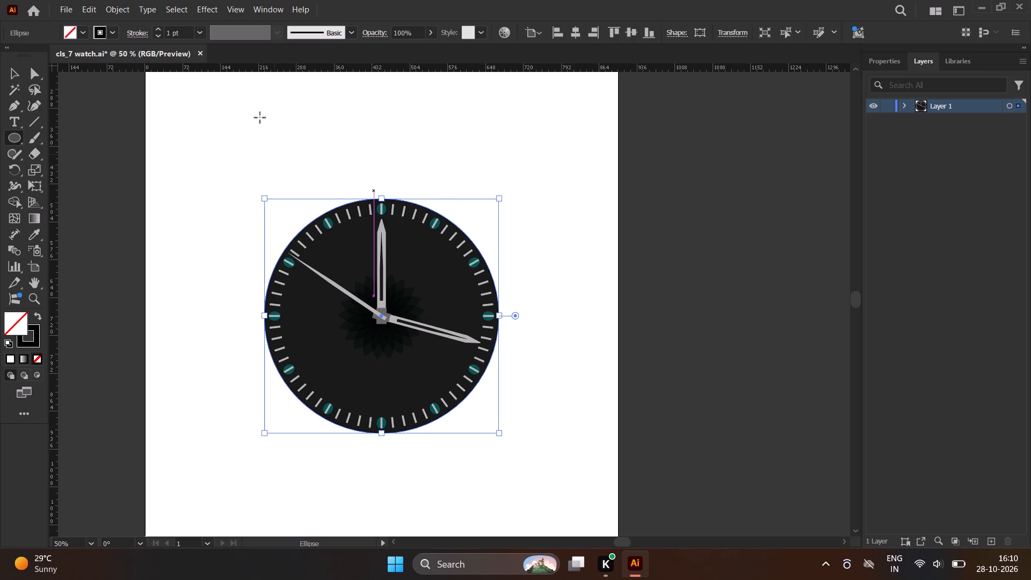
Increase the circle's stroke weight to 20 pt.
click(156, 27)
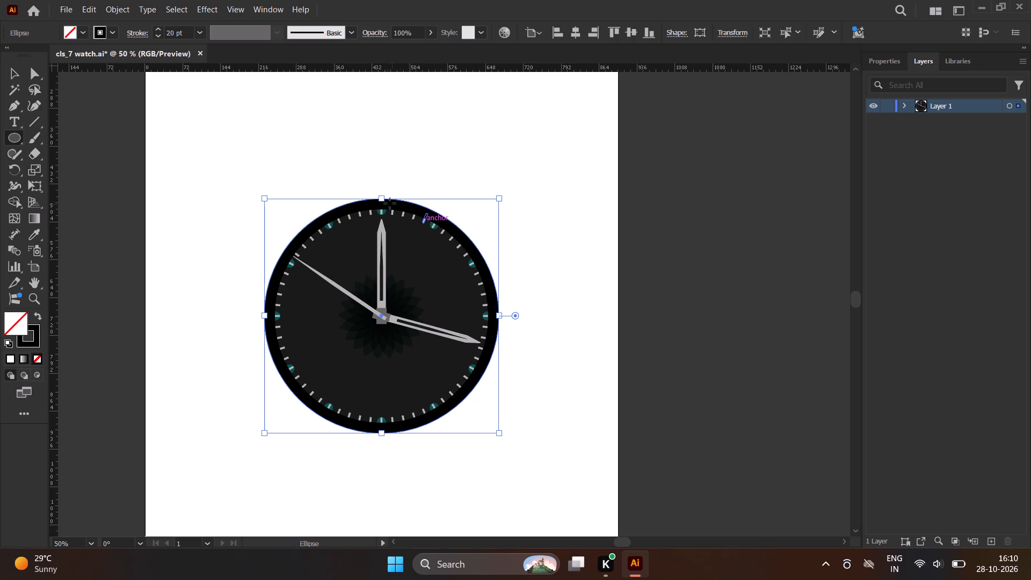
Enlarge the stroked circle proportionally about its centre to about 469 pt, with its ring clear of the minute marks.
scroll(382, 201, up, 2)
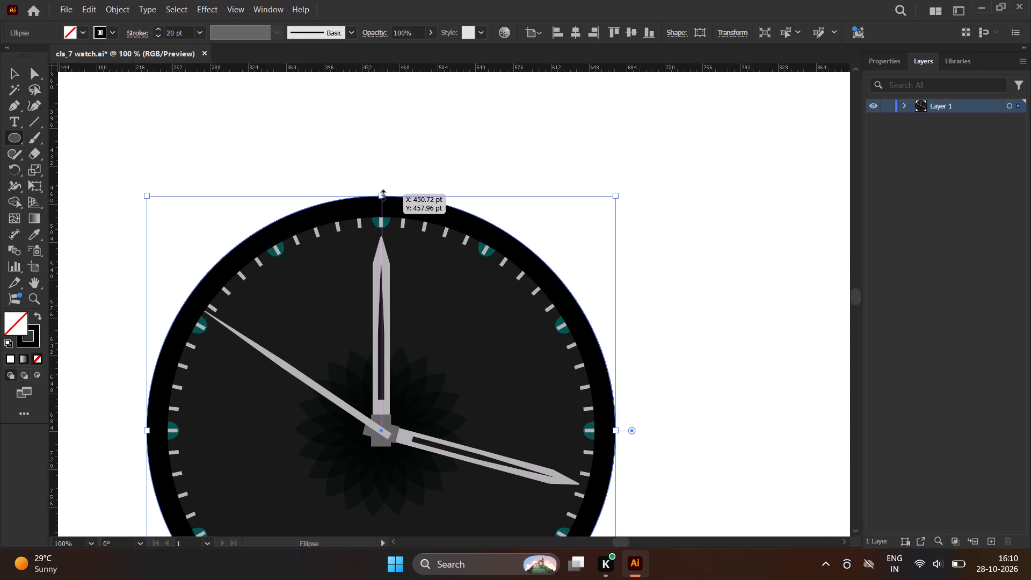
alt+shift+drag(382, 194, 382, 180)
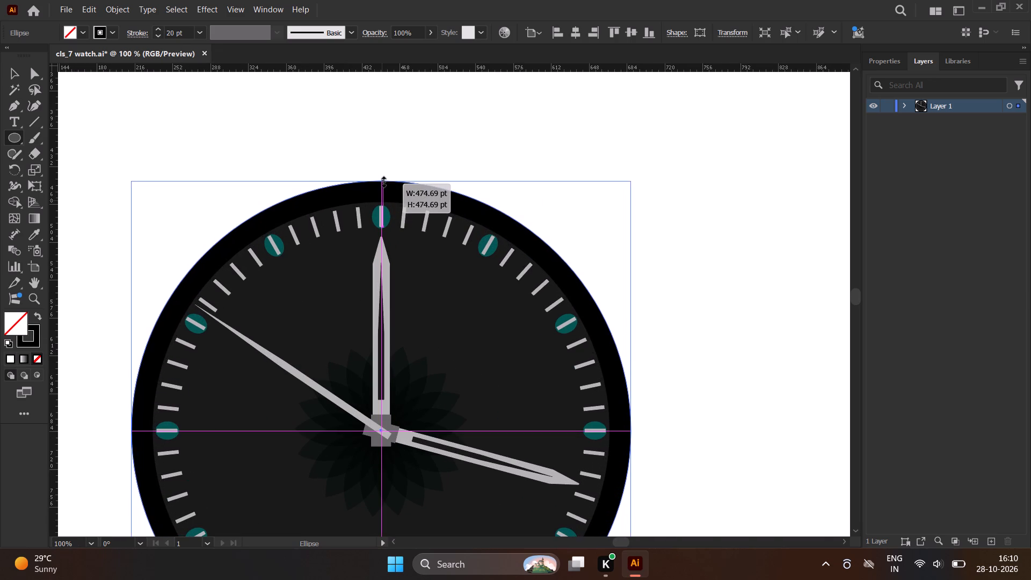
alt+shift+drag(382, 180, 383, 179)
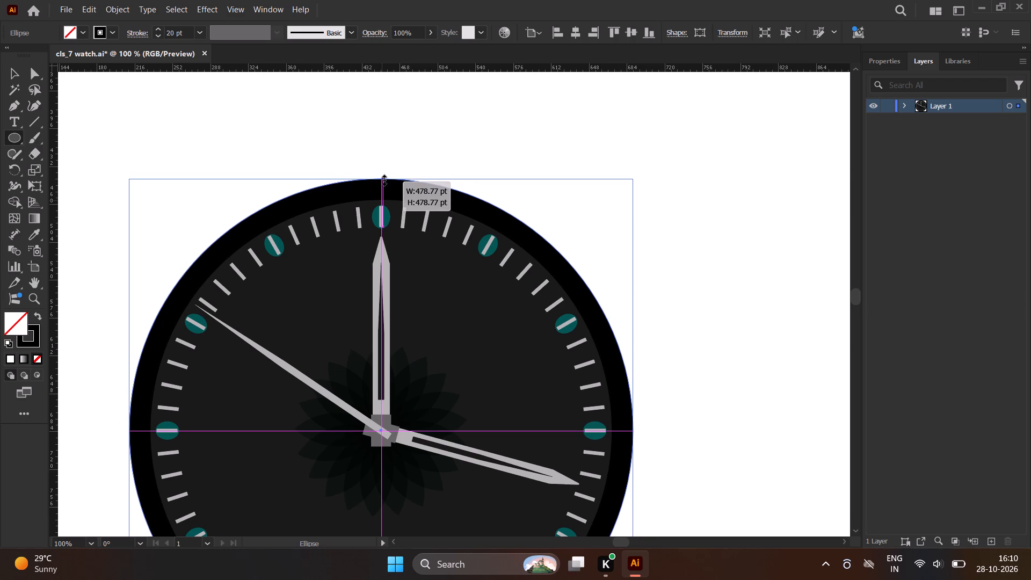
alt+shift+drag(383, 179, 383, 184)
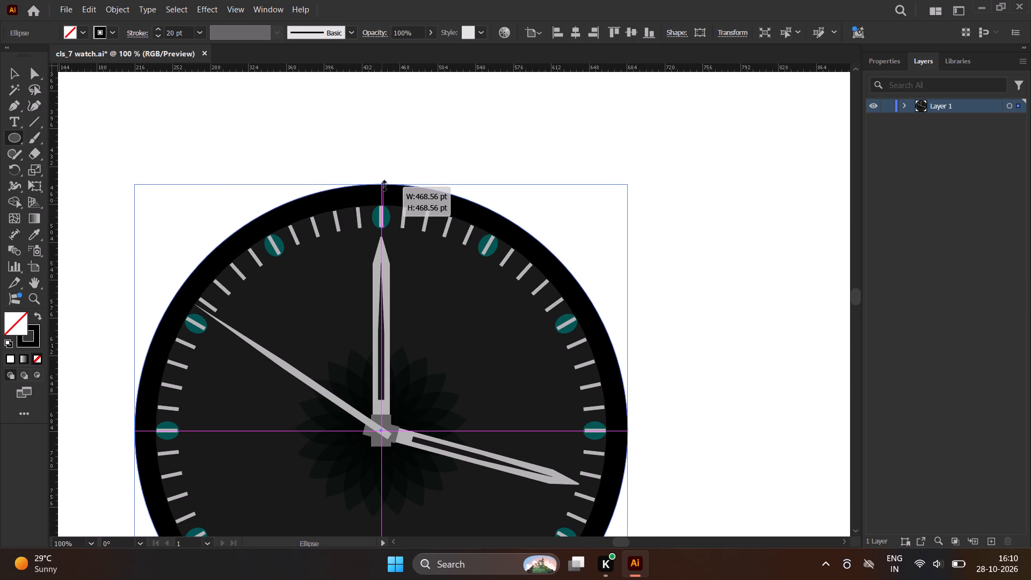
Reduce the bezel circle's stroke weight to 14 pt and deselect it.
alt+shift+drag(383, 184, 383, 185)
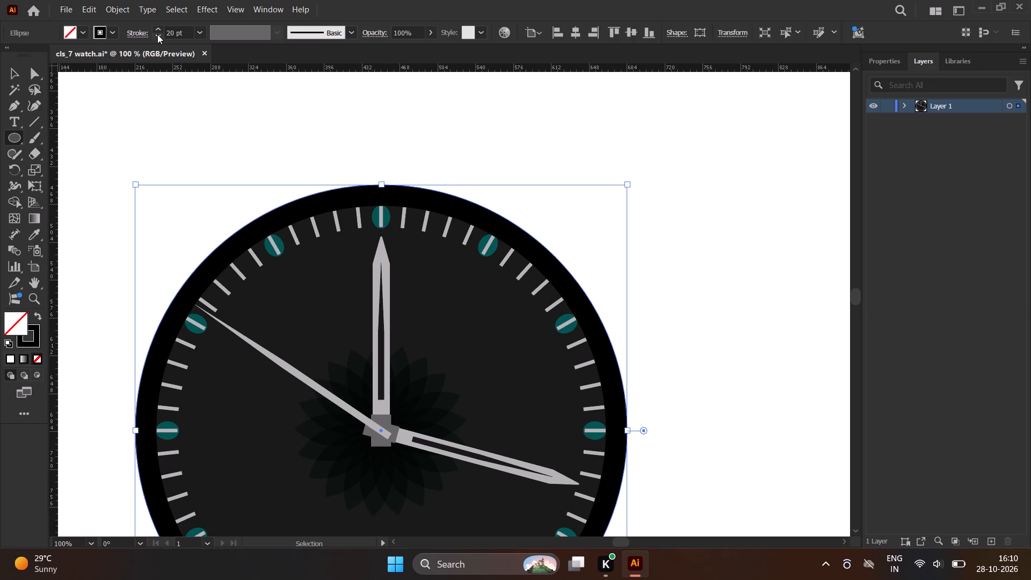
click(157, 34)
triple_click(157, 34)
double_click(157, 34)
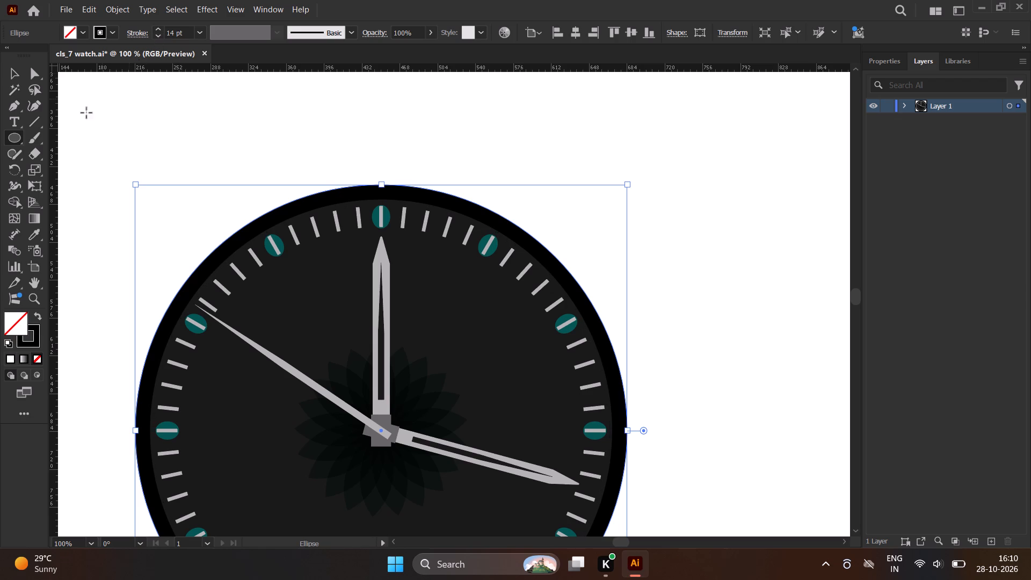
click(16, 70)
click(98, 91)
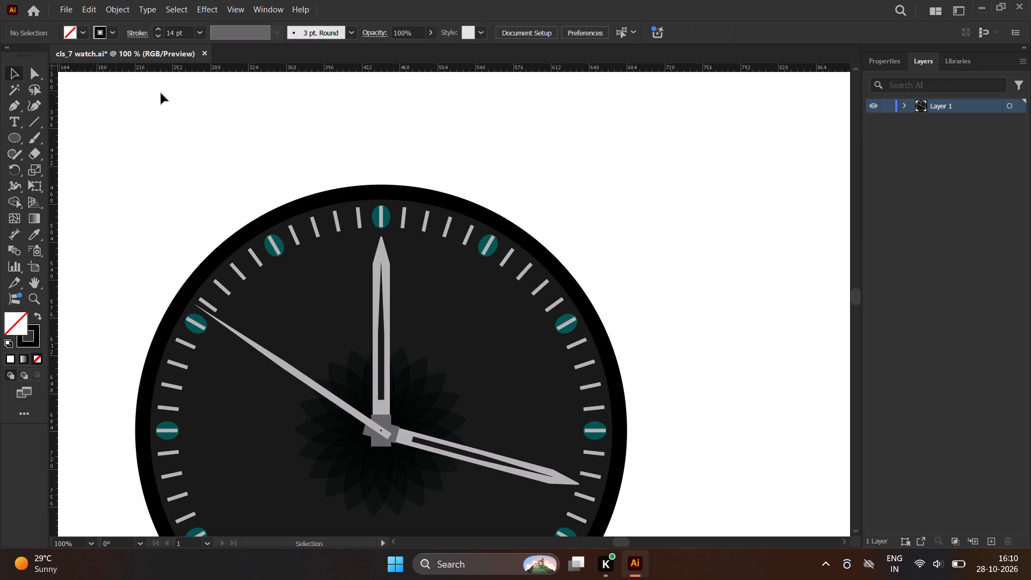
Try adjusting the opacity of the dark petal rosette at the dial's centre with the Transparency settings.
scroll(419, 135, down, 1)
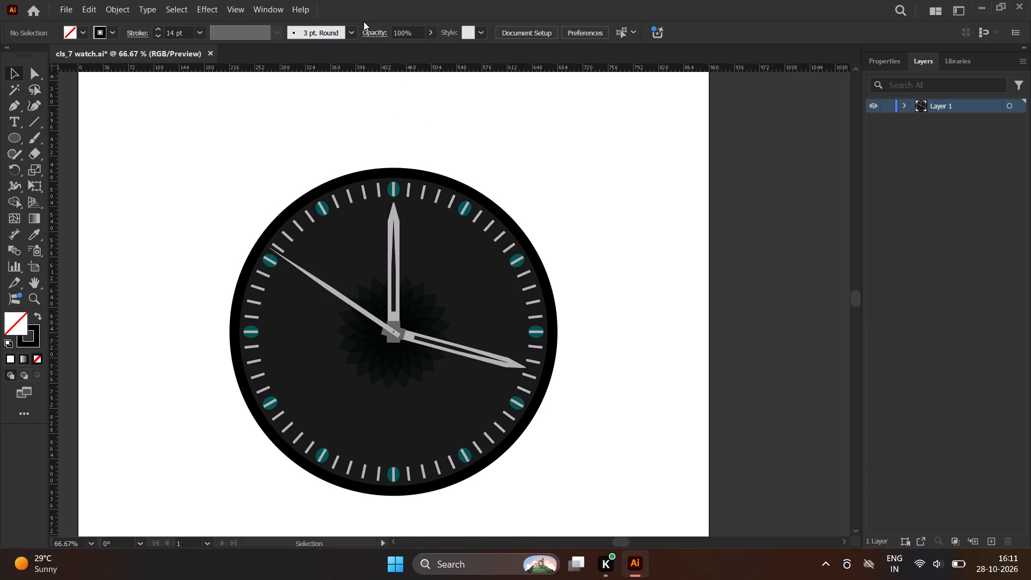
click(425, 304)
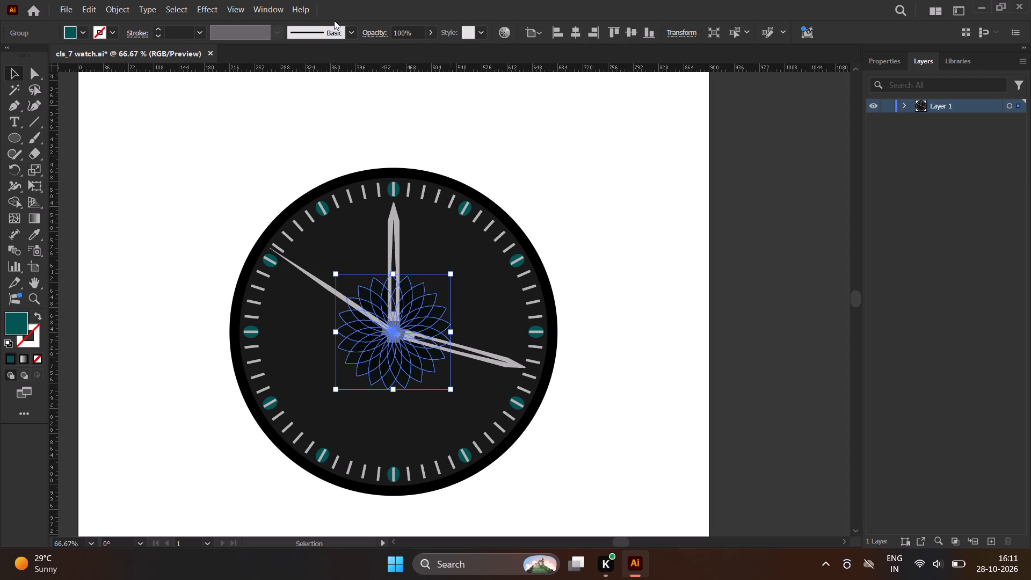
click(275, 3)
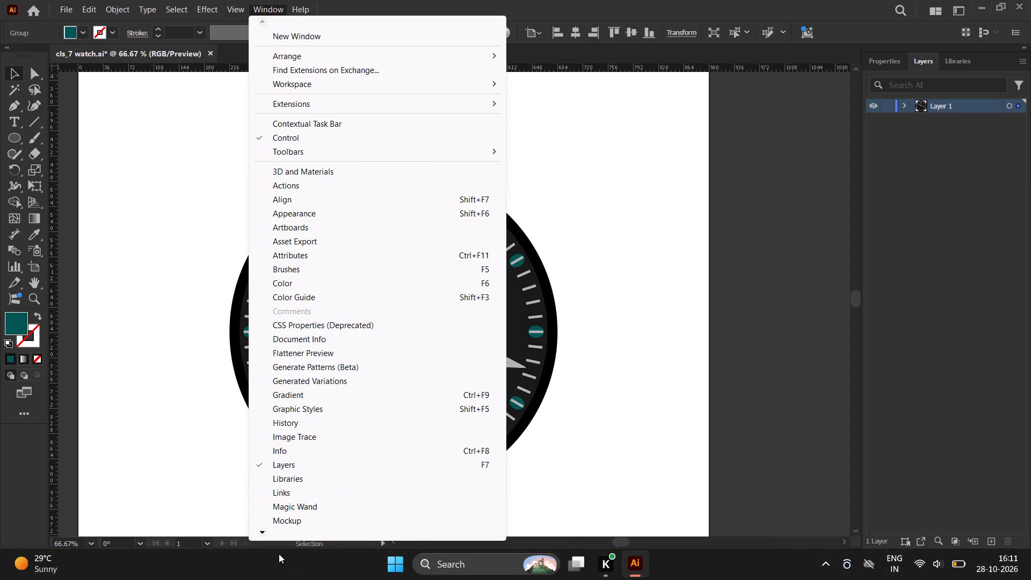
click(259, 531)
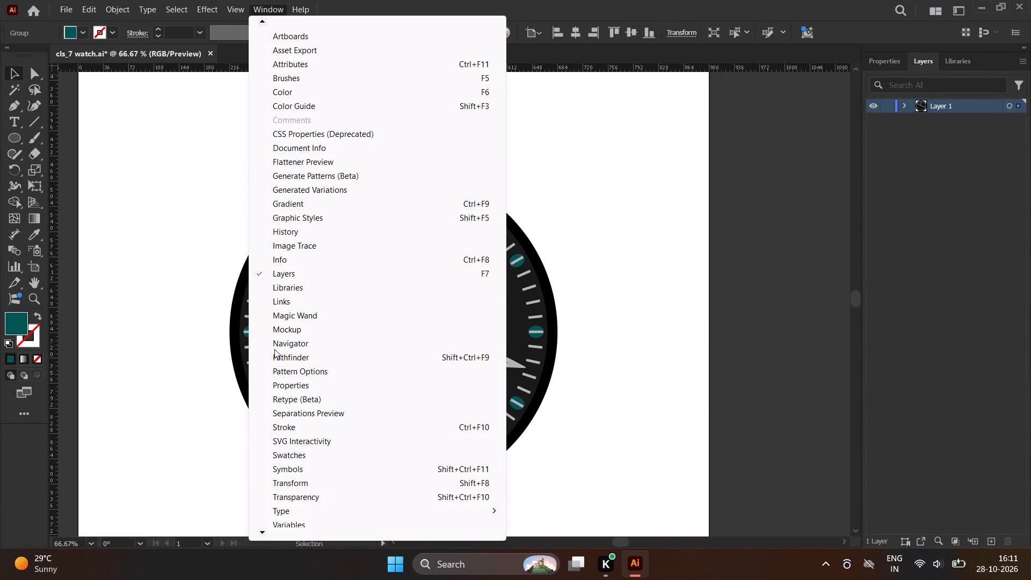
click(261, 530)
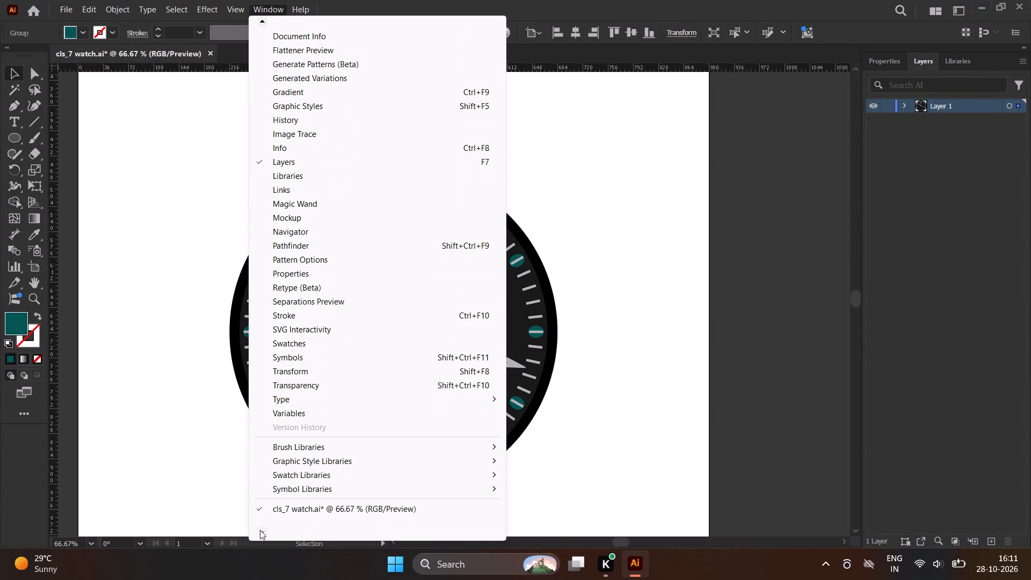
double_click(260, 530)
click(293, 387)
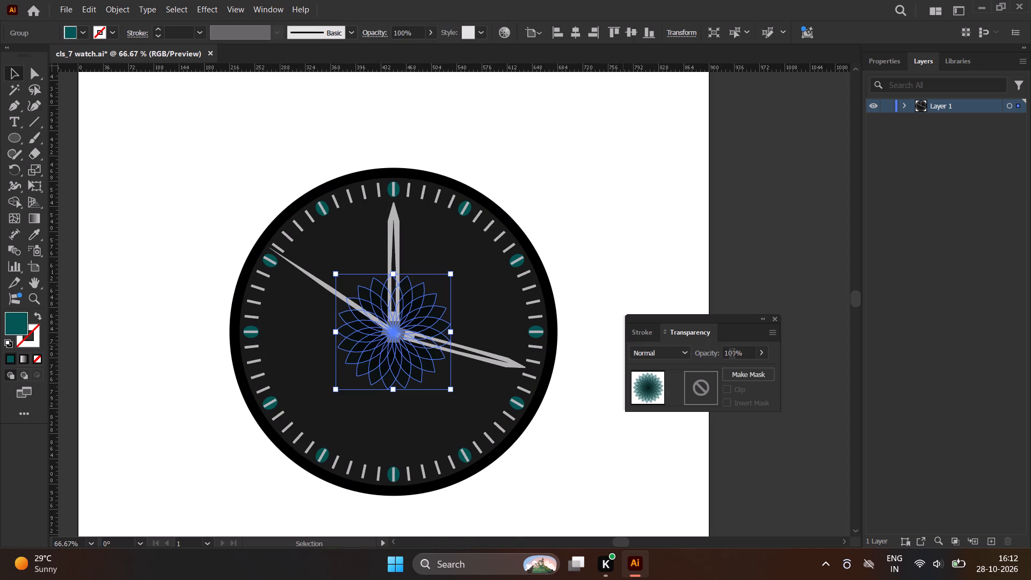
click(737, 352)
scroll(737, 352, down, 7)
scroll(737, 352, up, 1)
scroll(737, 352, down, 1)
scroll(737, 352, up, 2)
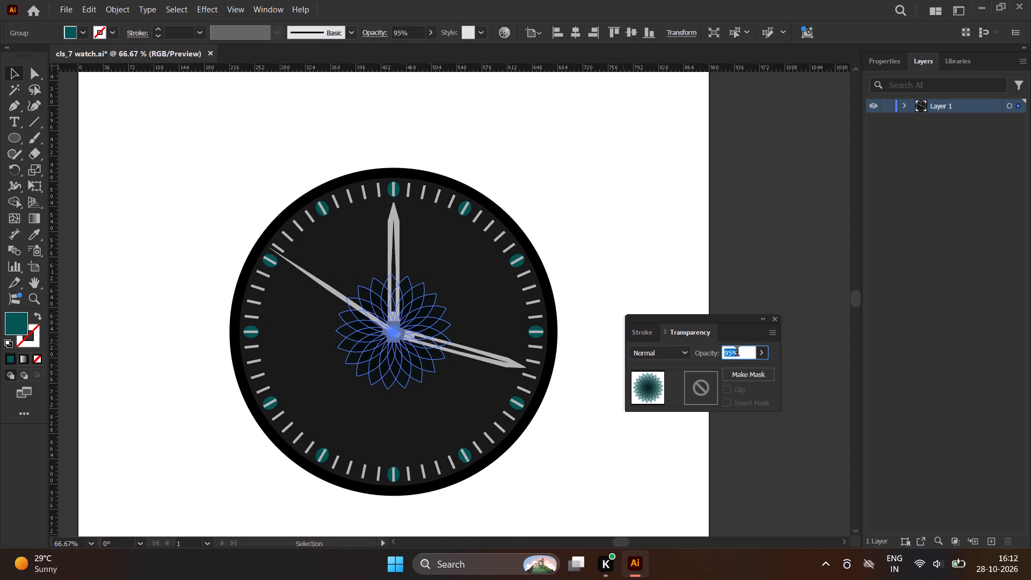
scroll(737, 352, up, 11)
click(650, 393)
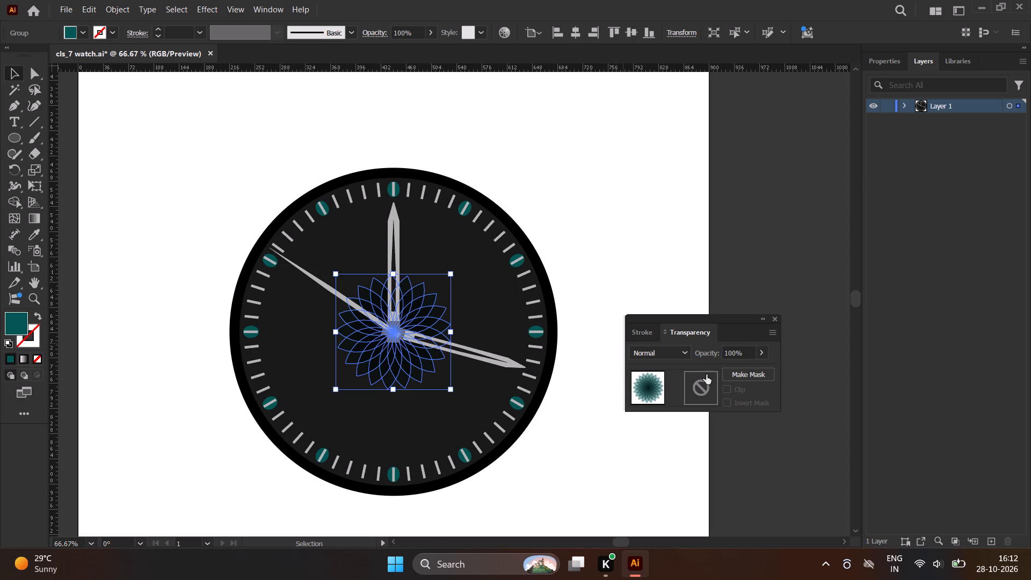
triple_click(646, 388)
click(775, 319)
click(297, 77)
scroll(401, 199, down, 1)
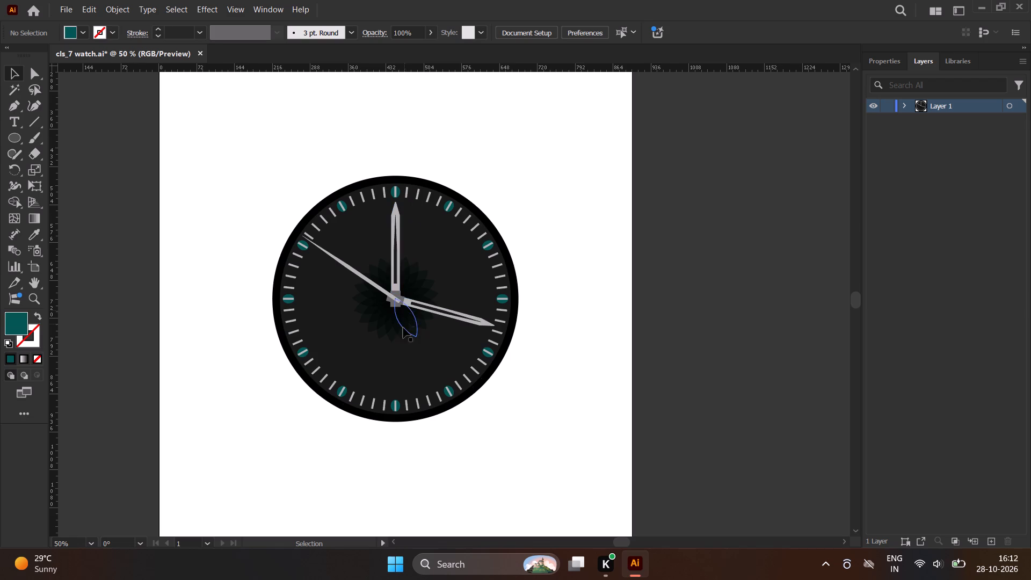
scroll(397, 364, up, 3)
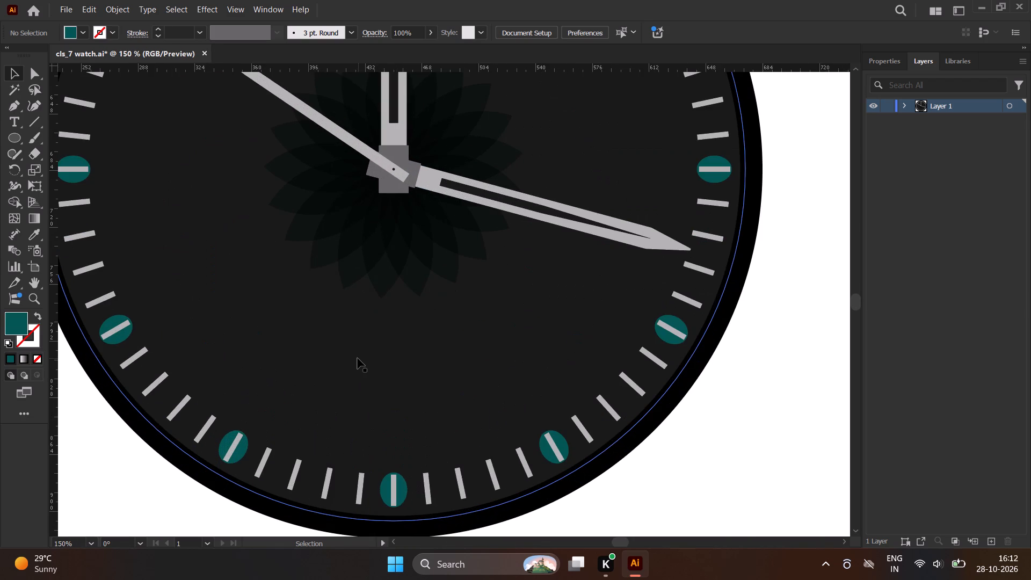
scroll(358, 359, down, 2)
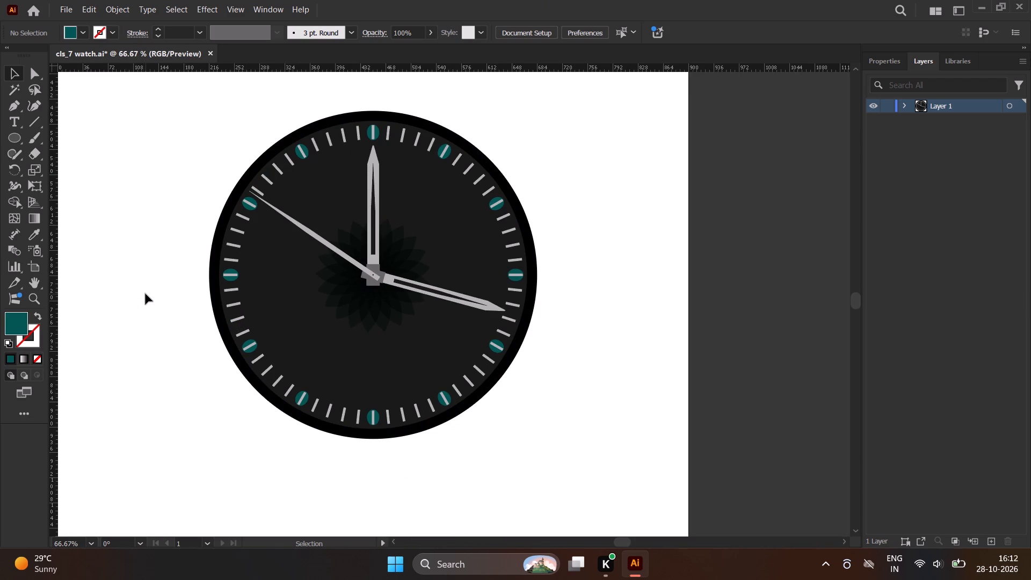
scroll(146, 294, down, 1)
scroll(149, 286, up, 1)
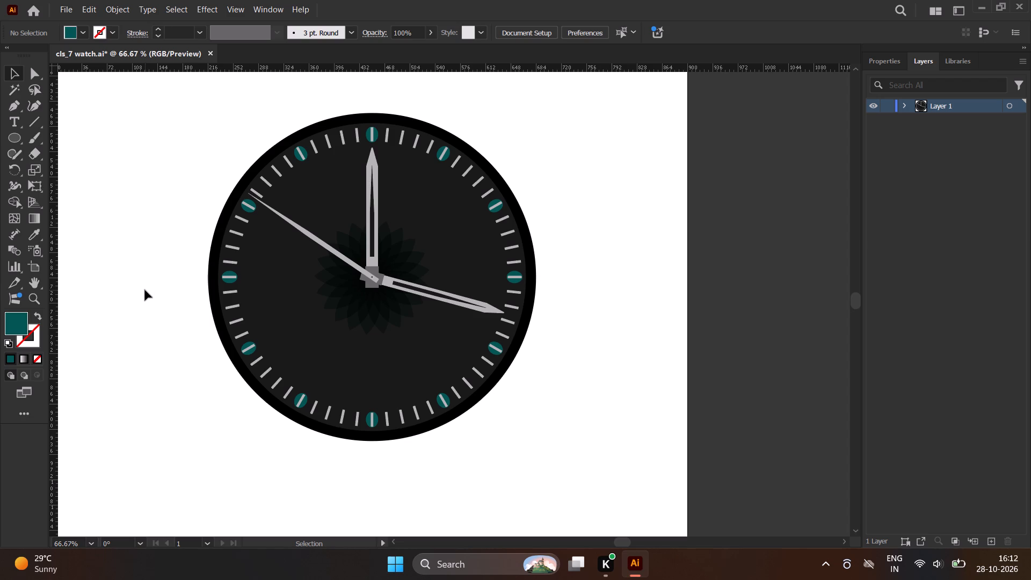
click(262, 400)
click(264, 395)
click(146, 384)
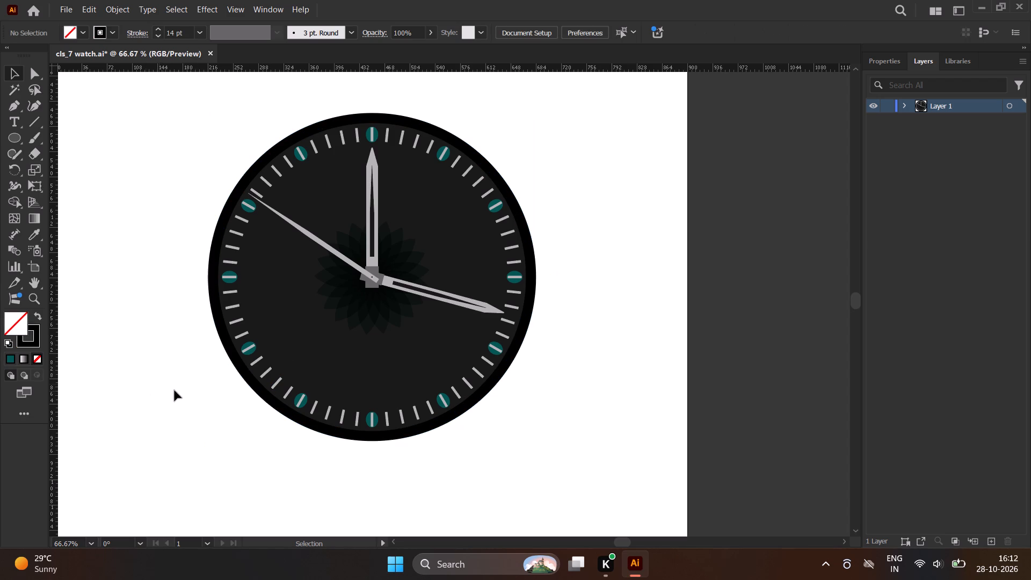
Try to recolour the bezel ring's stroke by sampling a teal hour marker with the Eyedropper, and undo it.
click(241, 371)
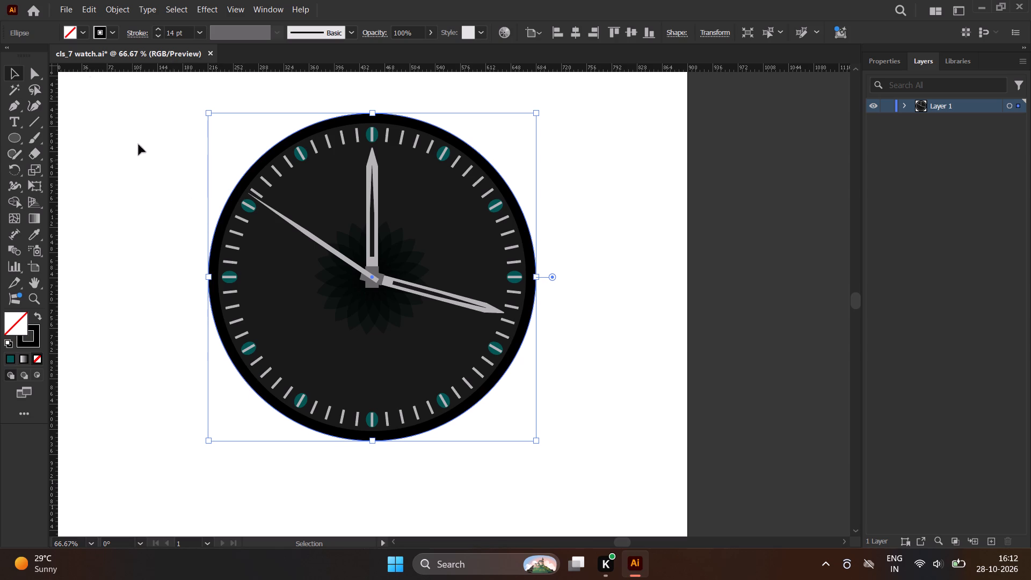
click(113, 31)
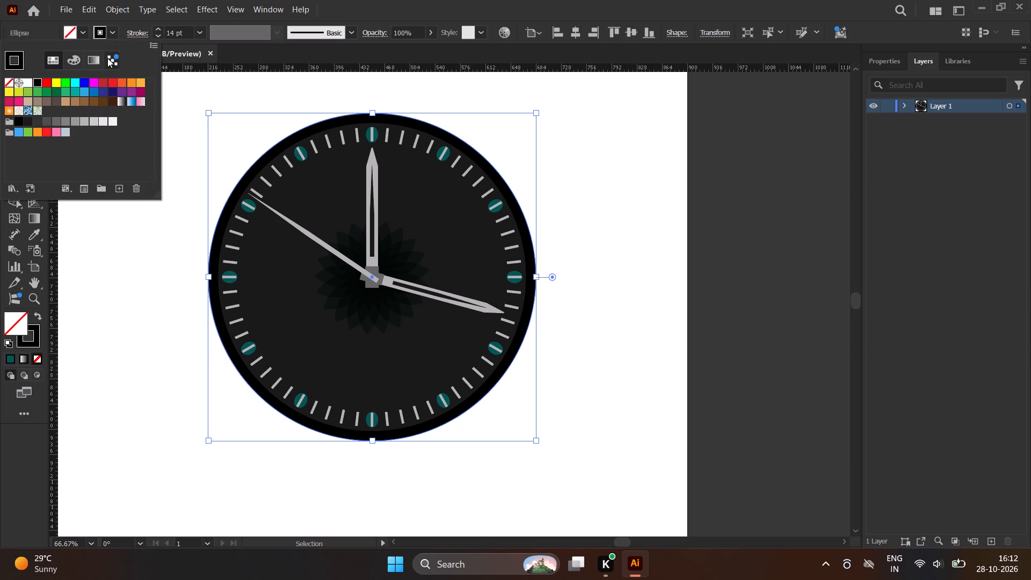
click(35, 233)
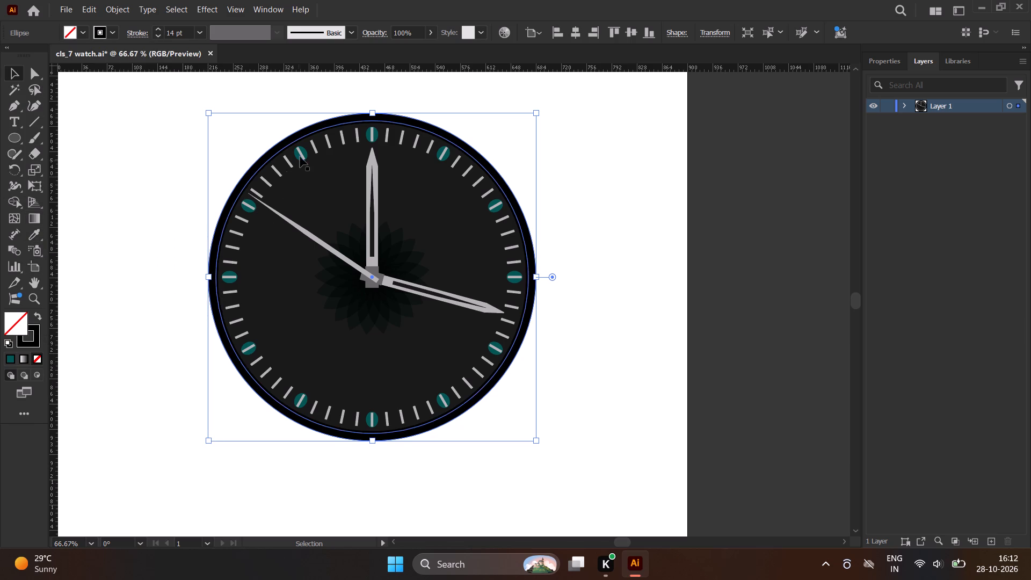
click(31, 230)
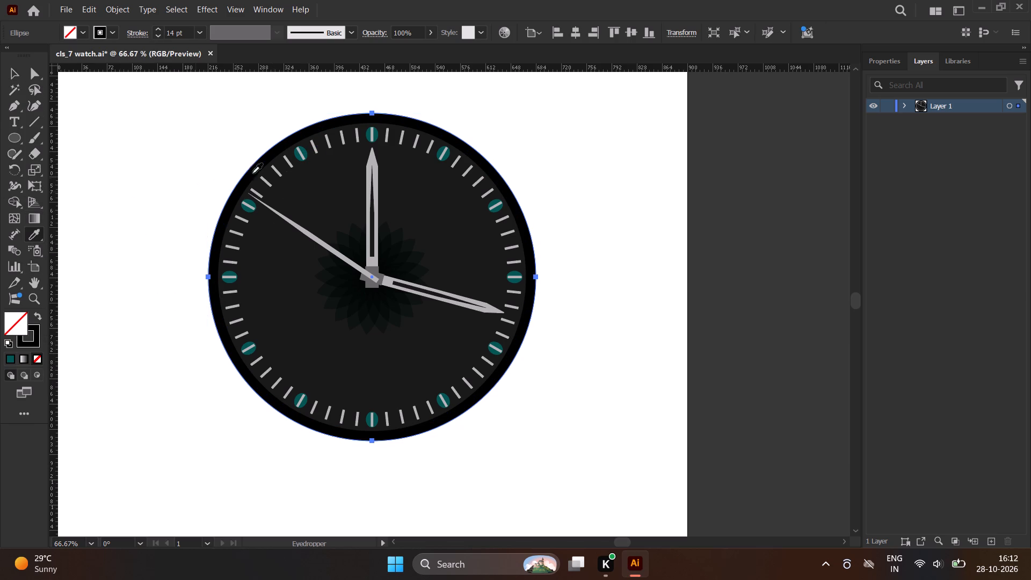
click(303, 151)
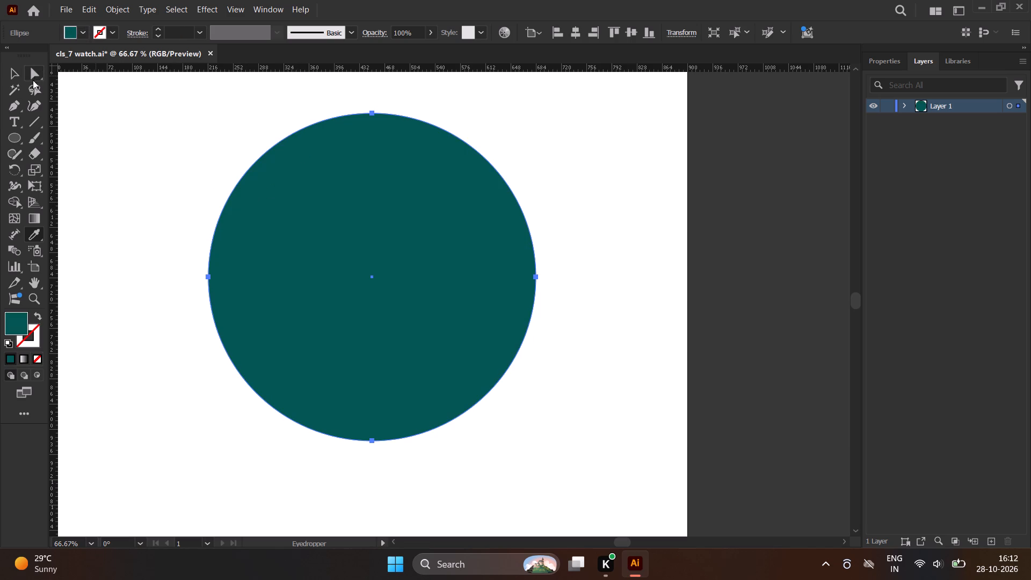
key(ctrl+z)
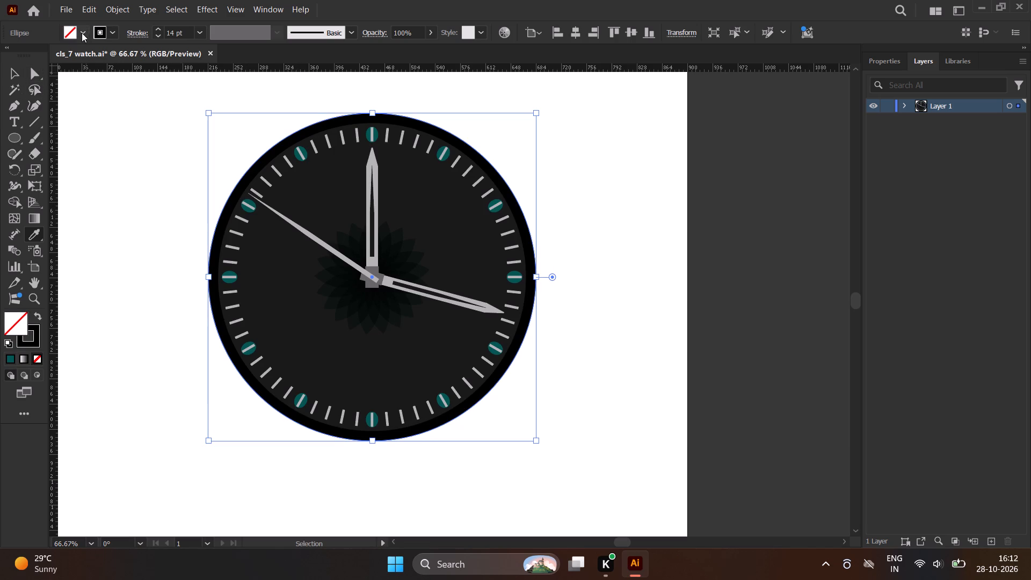
Copy a teal hour marker's appearance onto the bezel circle with the Eyedropper.
click(12, 70)
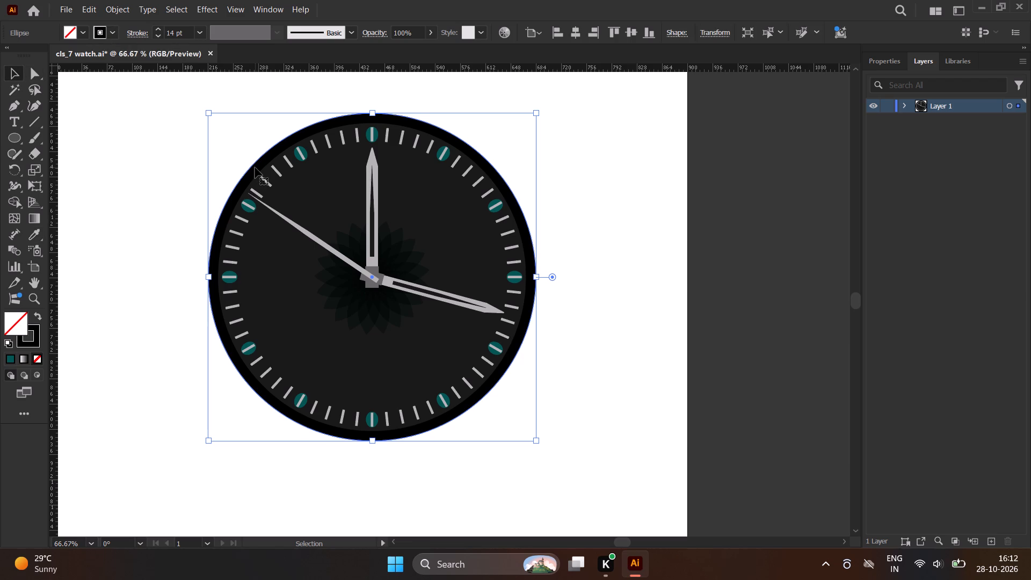
click(255, 168)
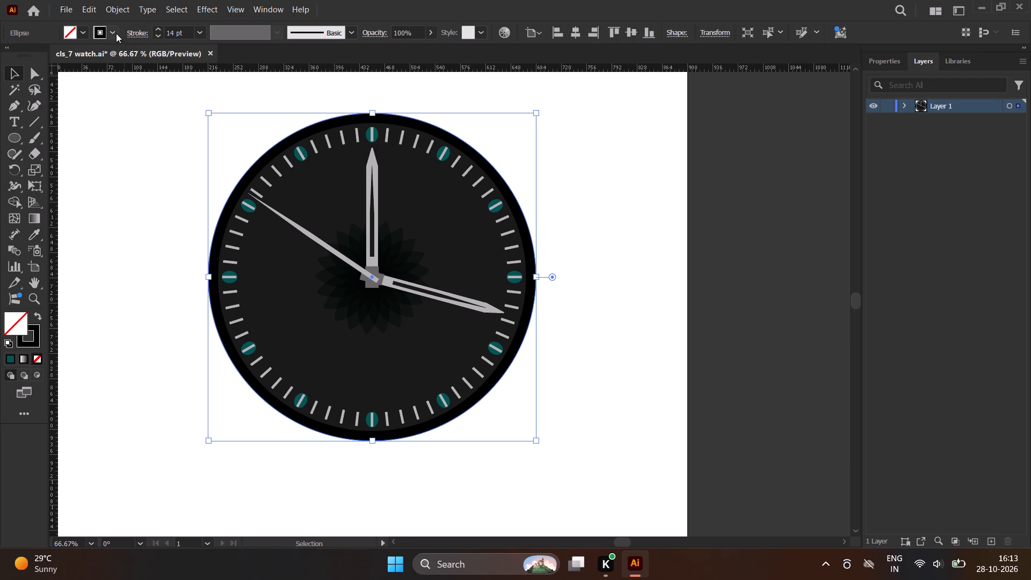
click(116, 33)
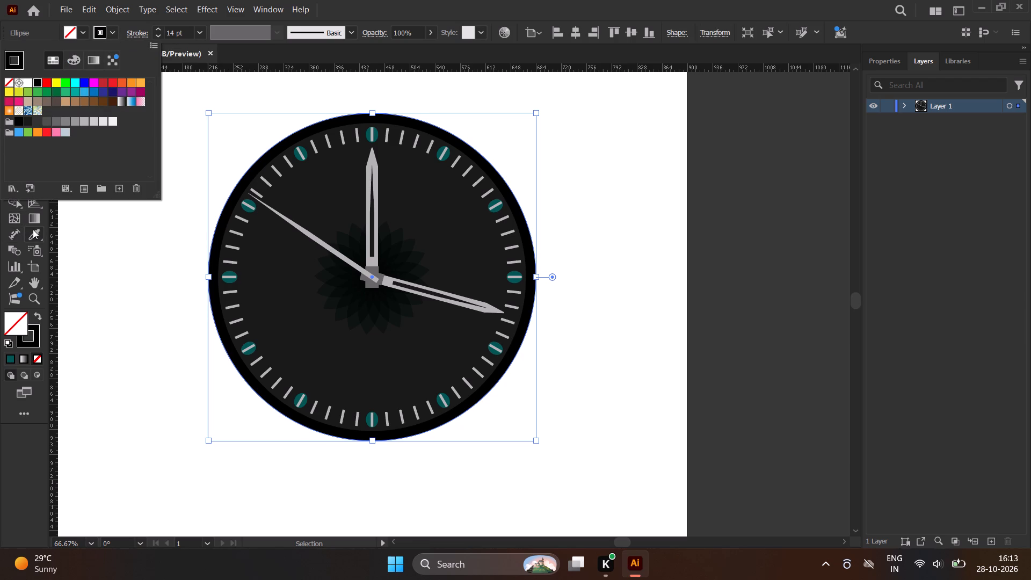
click(33, 229)
click(33, 229)
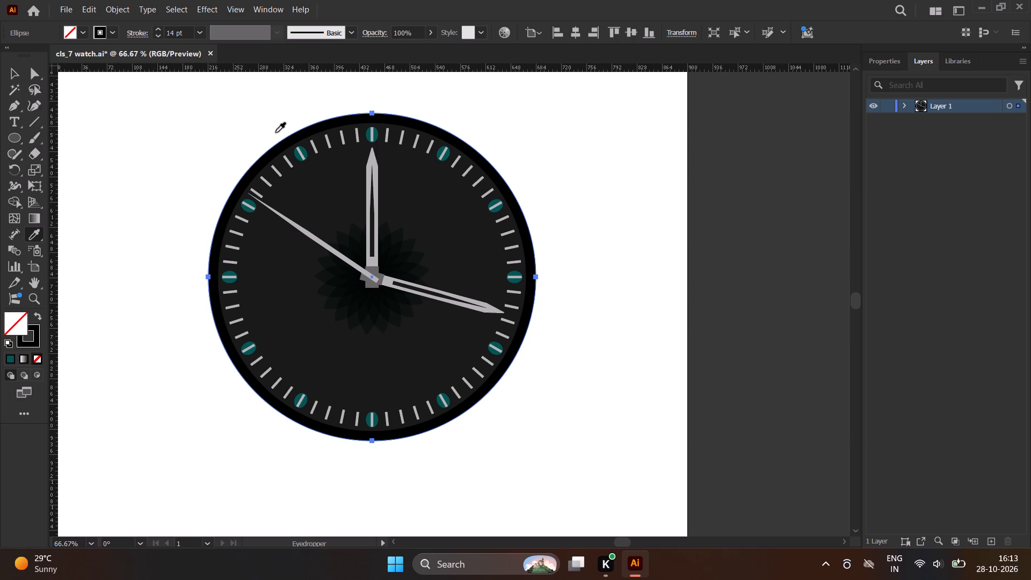
click(305, 150)
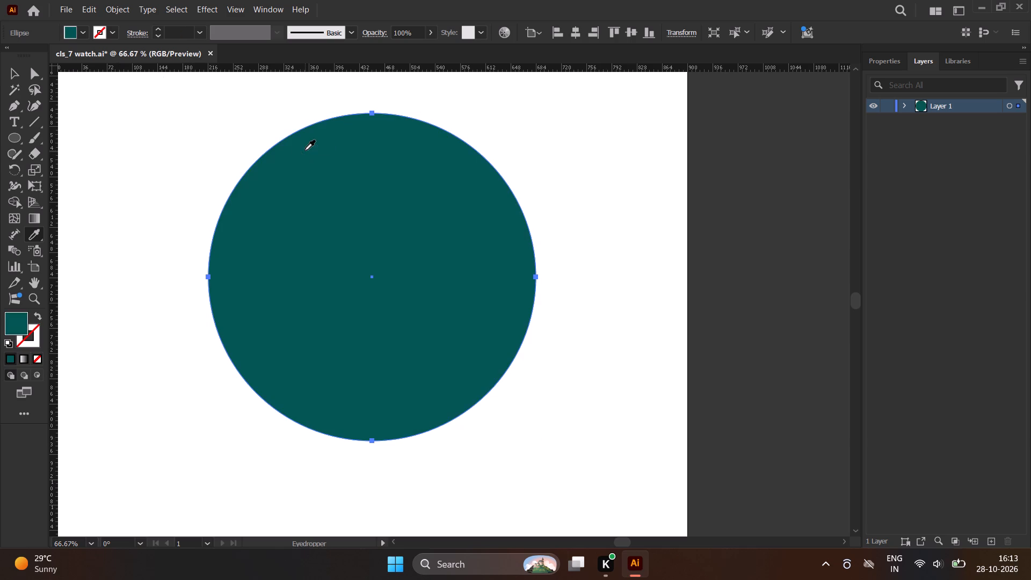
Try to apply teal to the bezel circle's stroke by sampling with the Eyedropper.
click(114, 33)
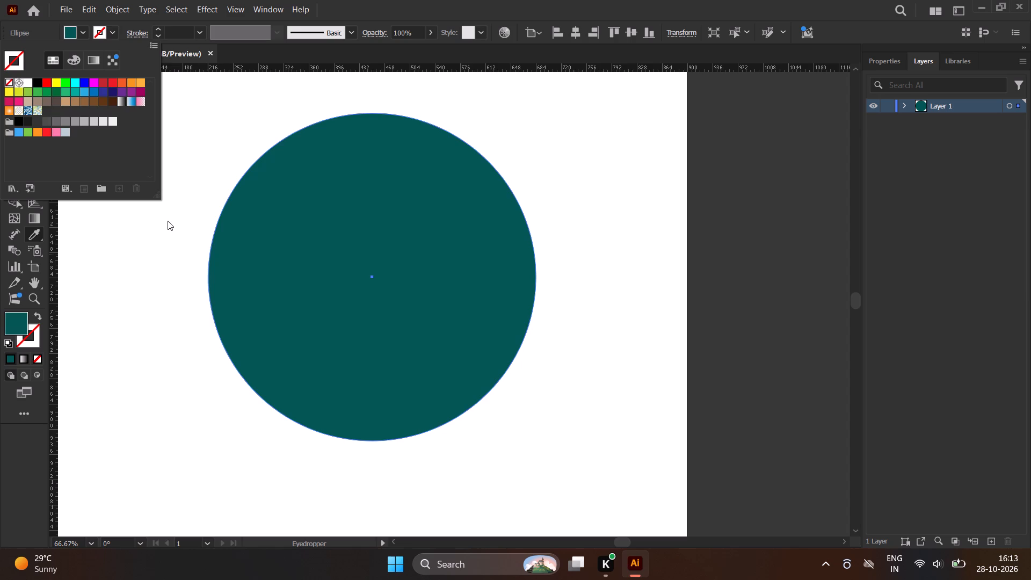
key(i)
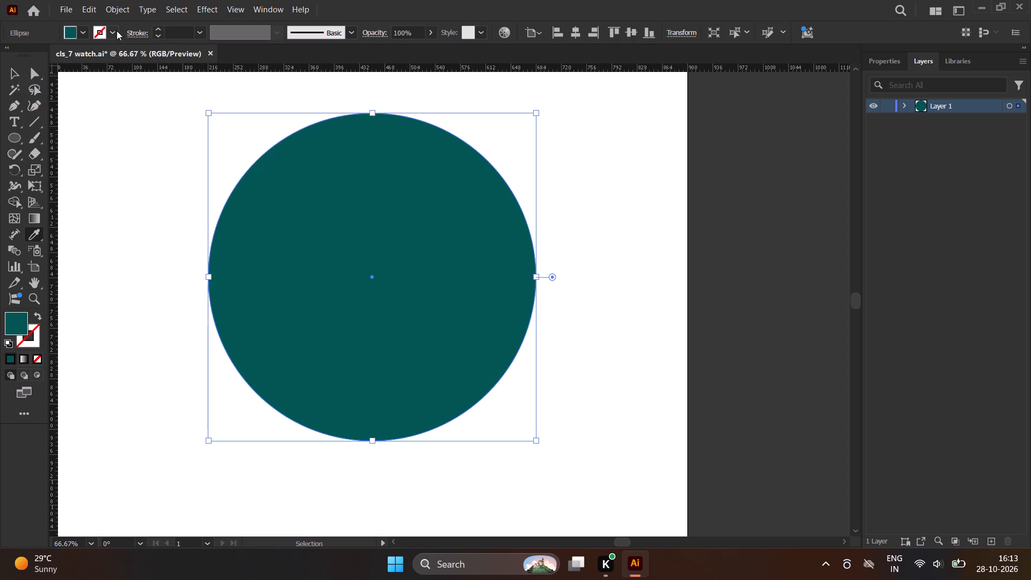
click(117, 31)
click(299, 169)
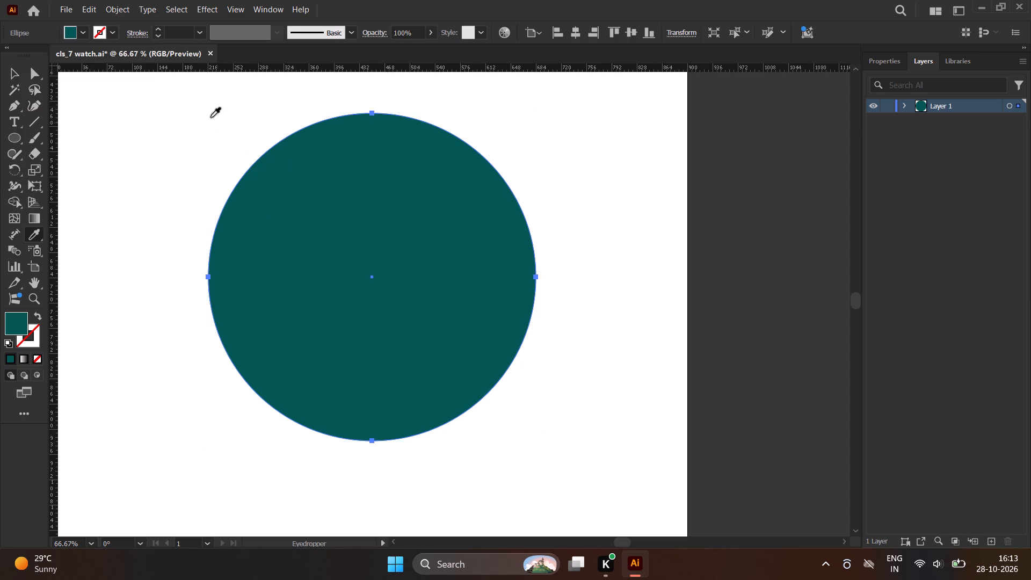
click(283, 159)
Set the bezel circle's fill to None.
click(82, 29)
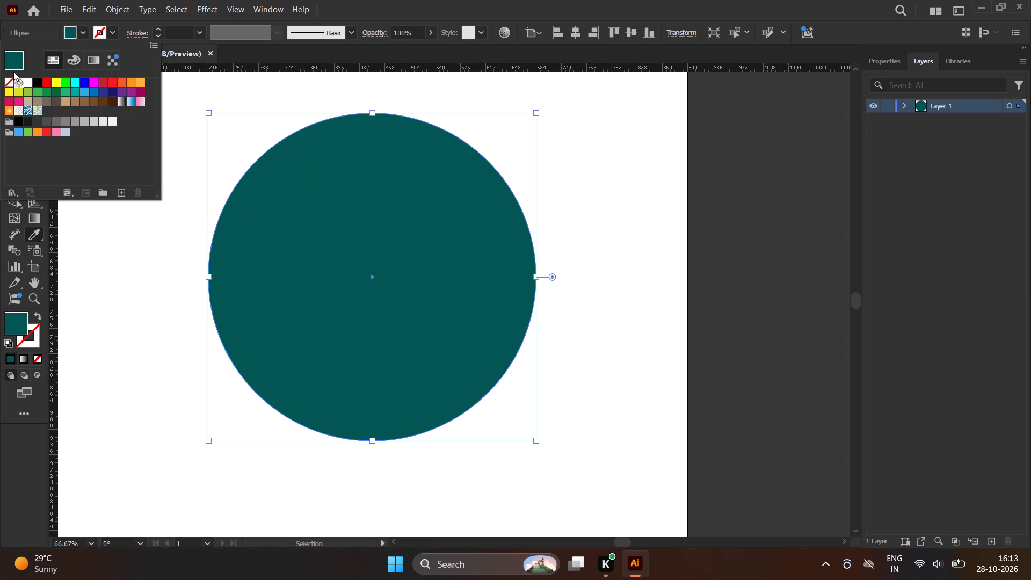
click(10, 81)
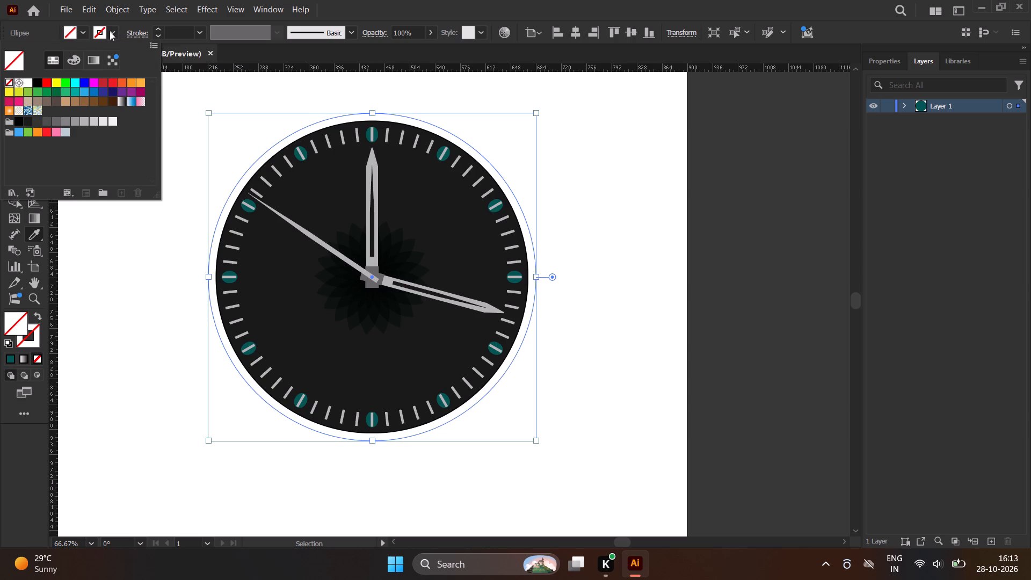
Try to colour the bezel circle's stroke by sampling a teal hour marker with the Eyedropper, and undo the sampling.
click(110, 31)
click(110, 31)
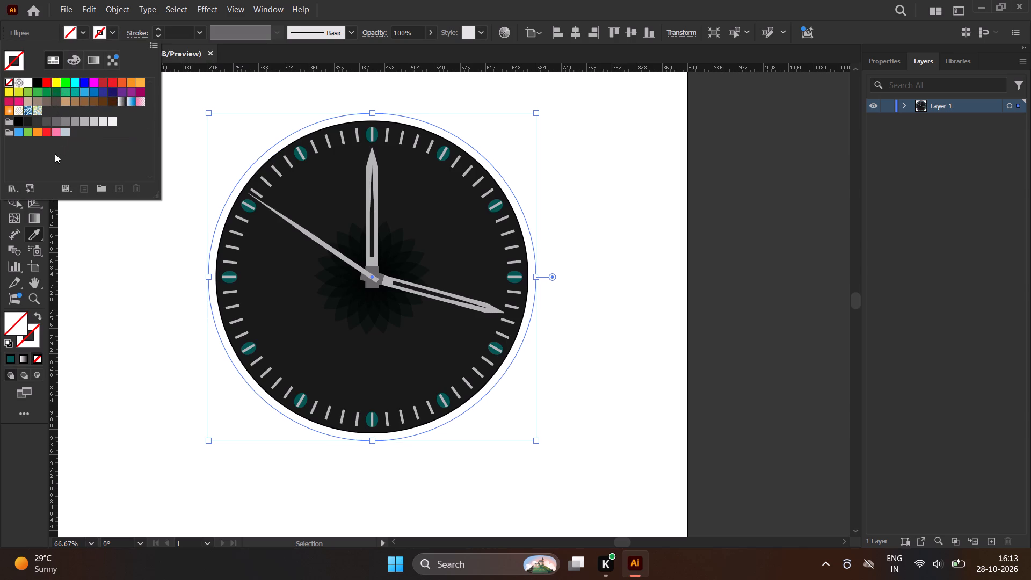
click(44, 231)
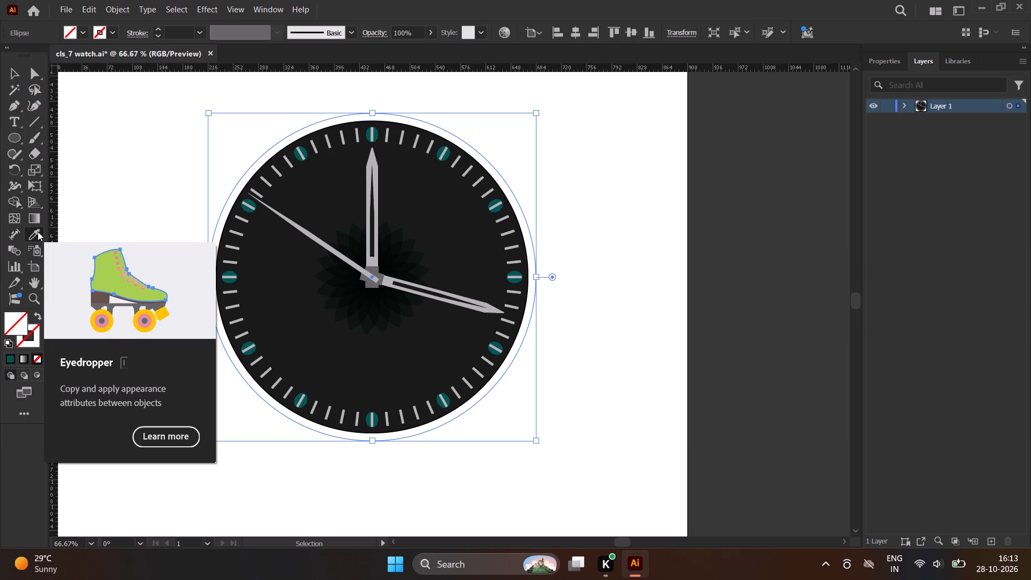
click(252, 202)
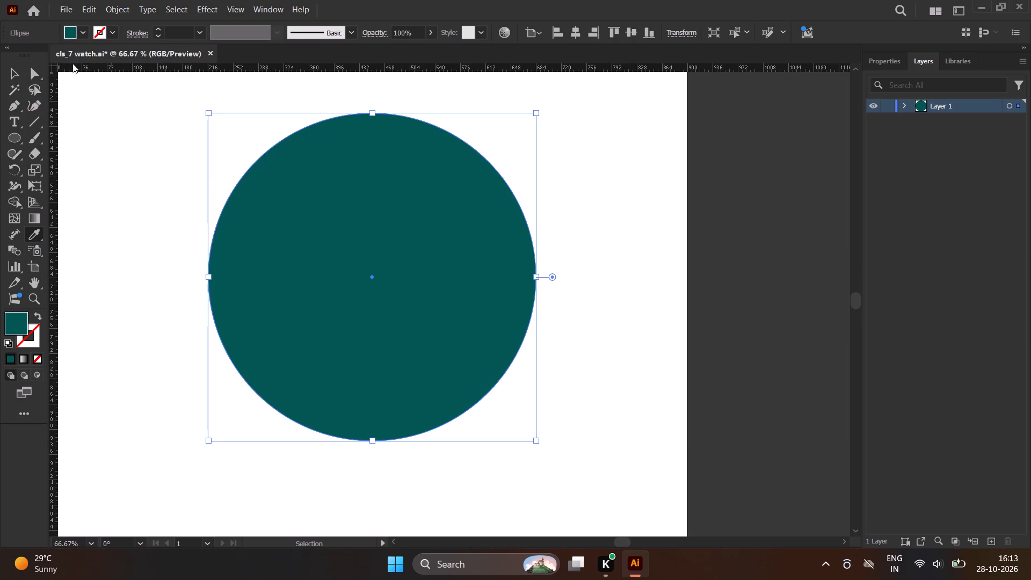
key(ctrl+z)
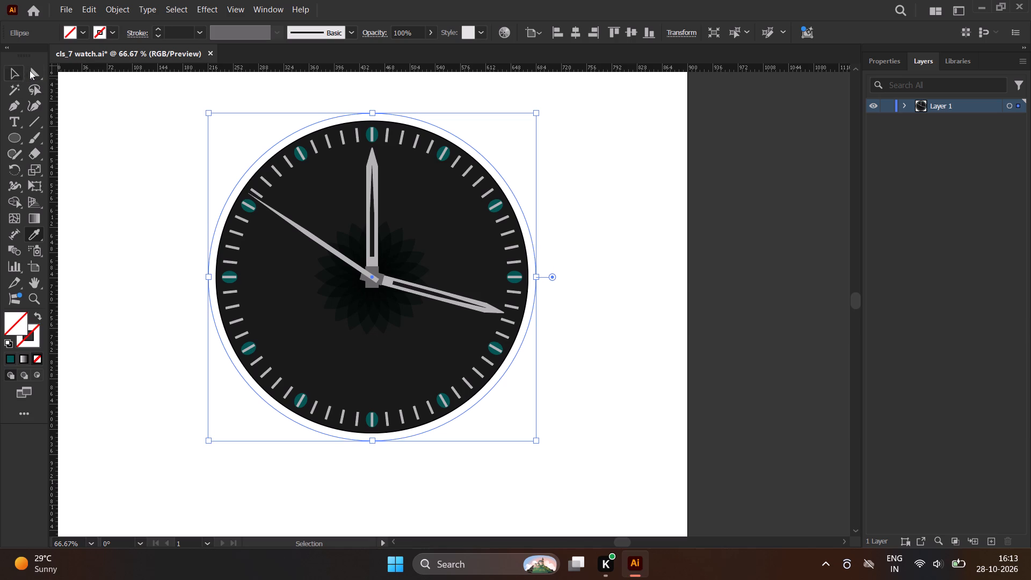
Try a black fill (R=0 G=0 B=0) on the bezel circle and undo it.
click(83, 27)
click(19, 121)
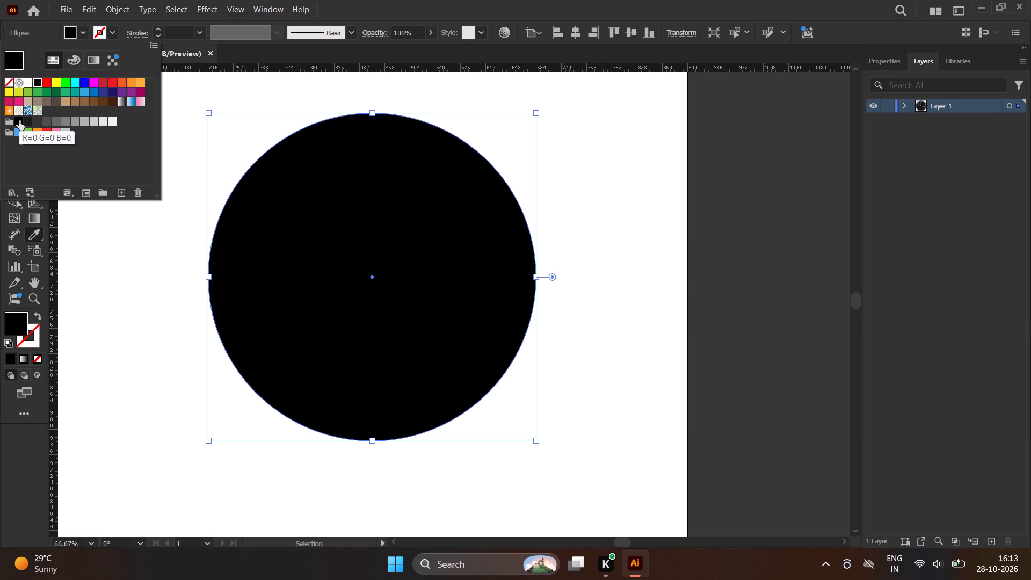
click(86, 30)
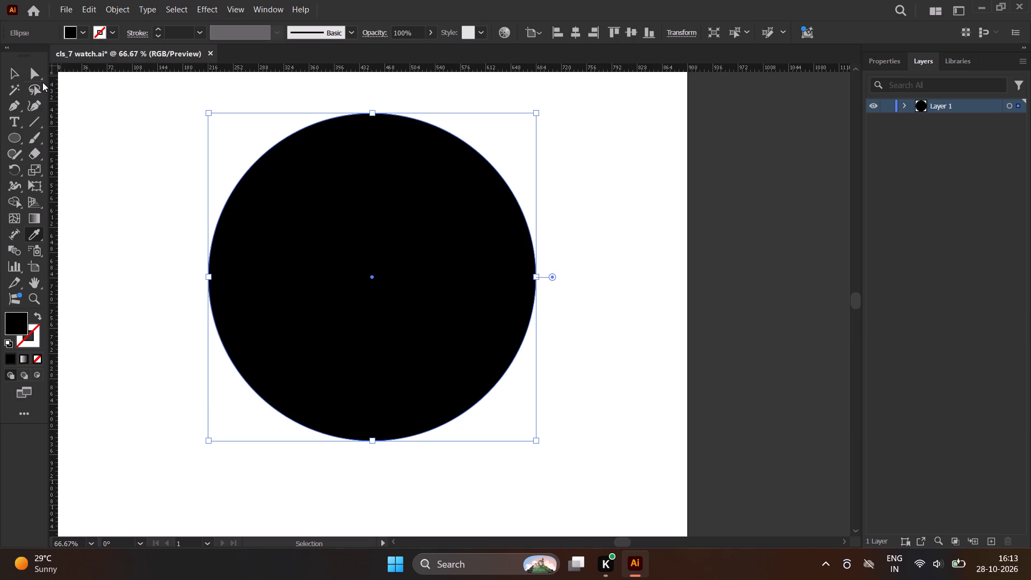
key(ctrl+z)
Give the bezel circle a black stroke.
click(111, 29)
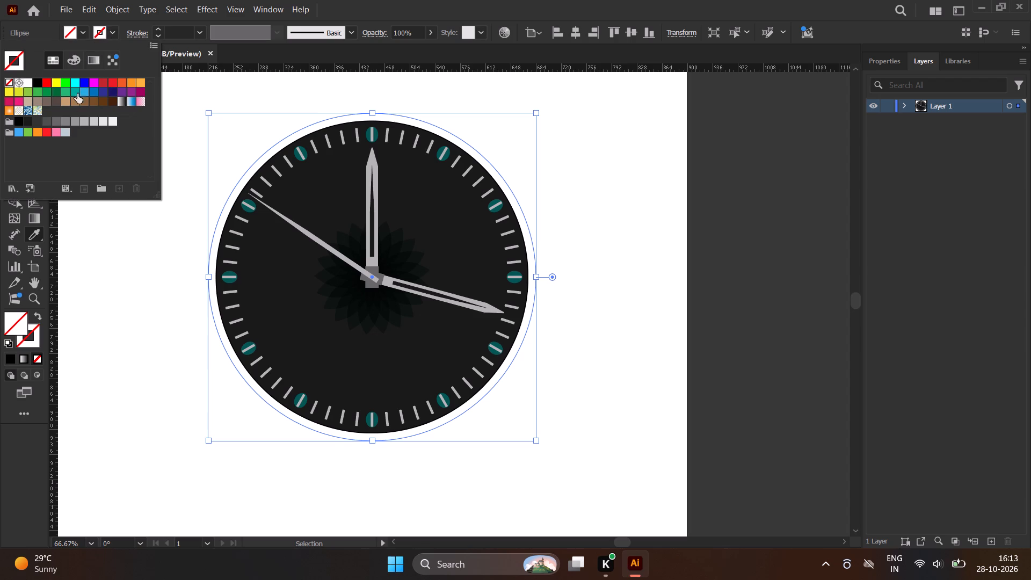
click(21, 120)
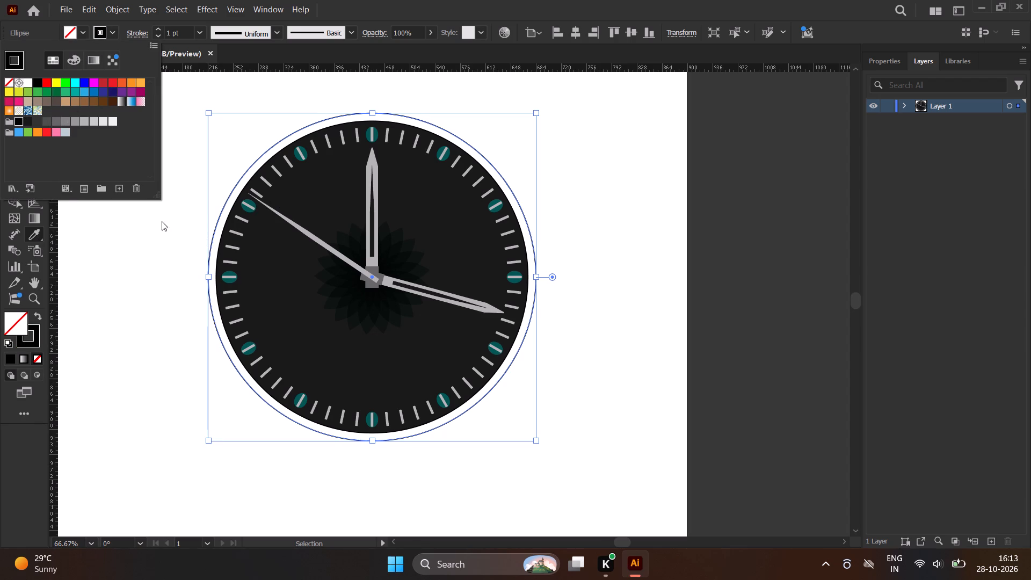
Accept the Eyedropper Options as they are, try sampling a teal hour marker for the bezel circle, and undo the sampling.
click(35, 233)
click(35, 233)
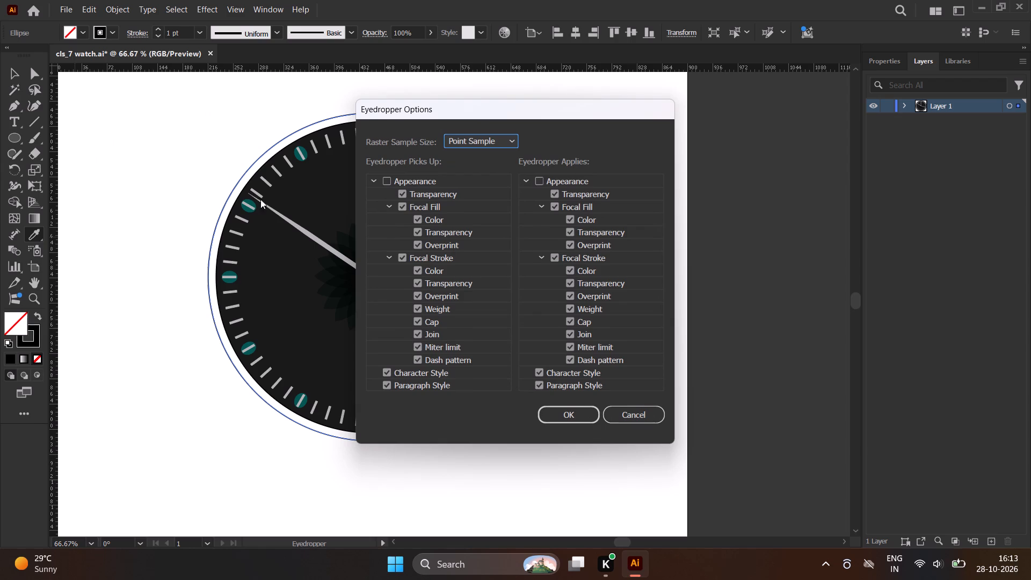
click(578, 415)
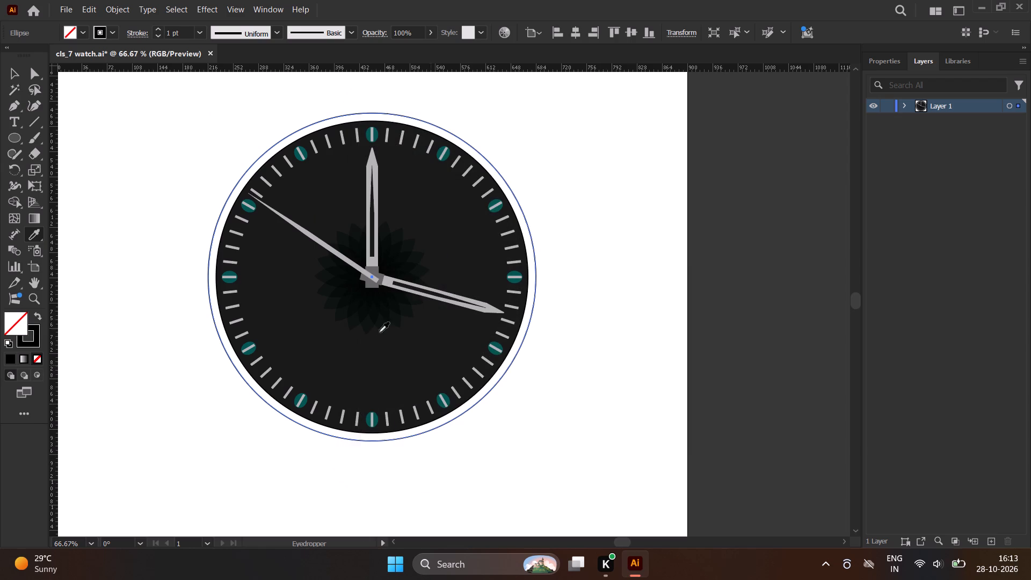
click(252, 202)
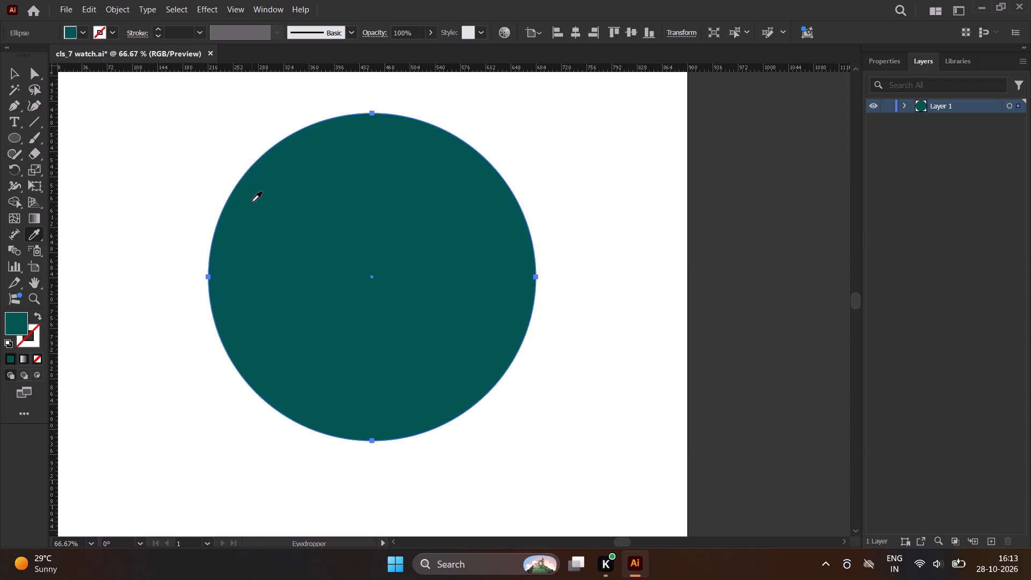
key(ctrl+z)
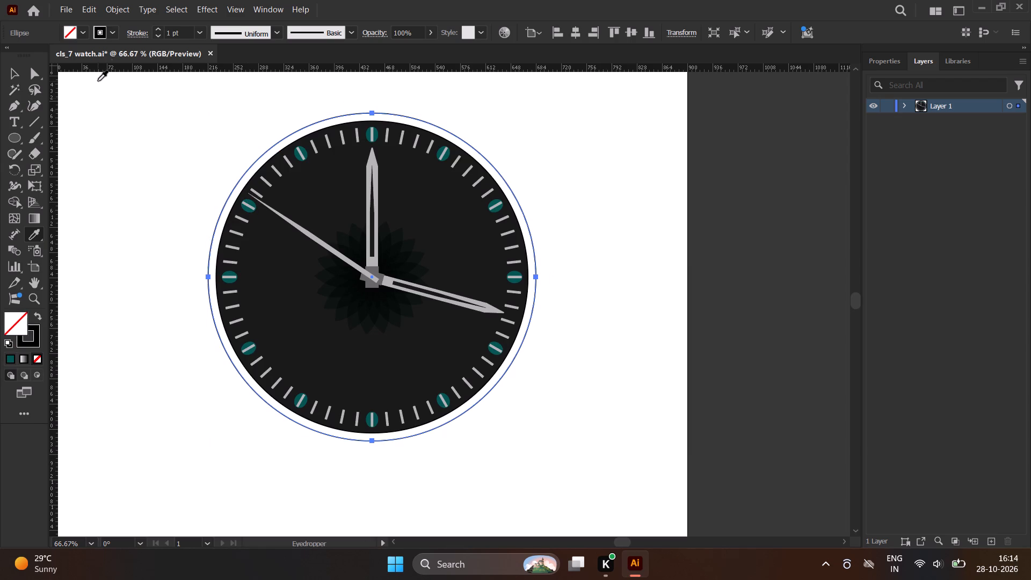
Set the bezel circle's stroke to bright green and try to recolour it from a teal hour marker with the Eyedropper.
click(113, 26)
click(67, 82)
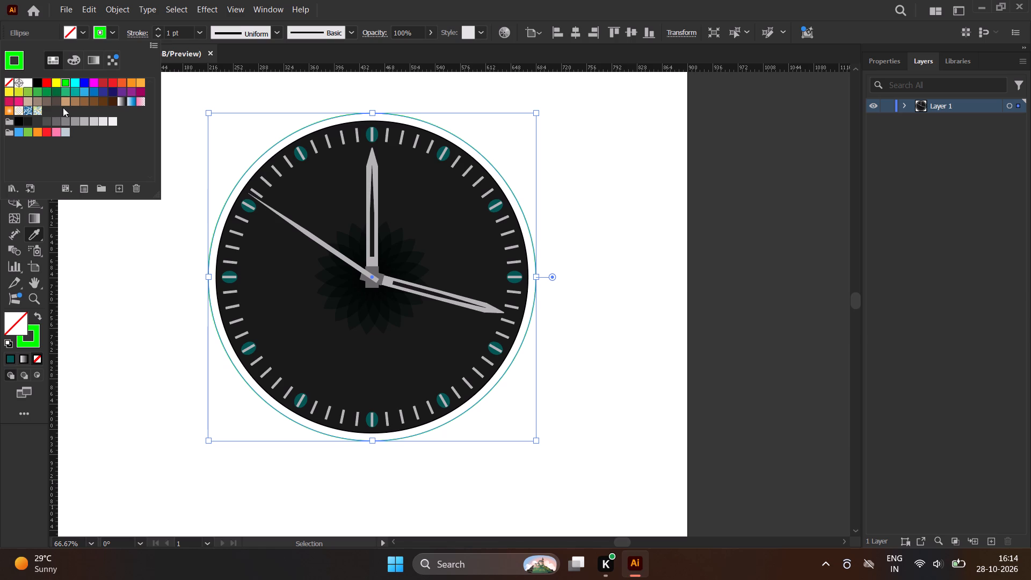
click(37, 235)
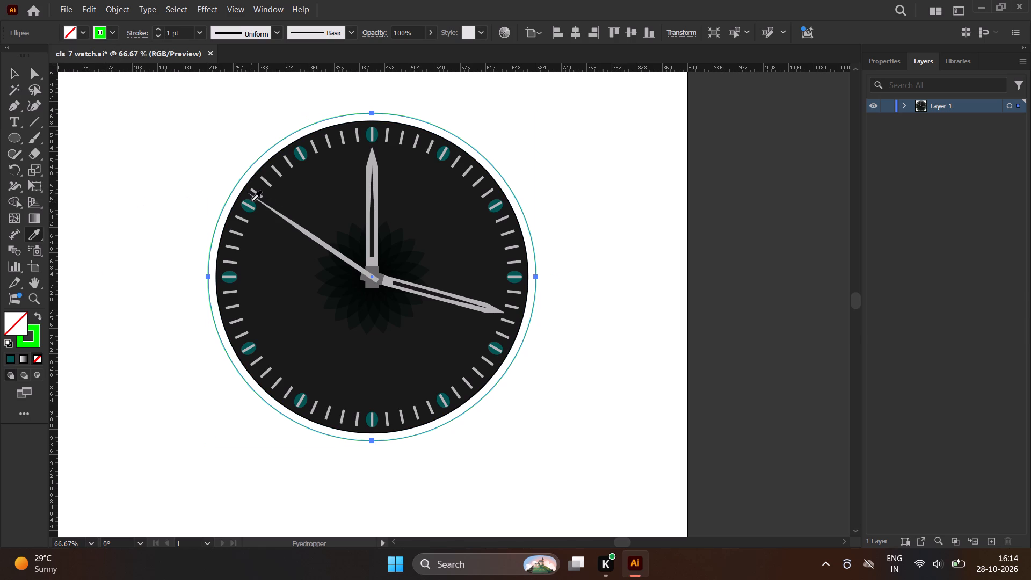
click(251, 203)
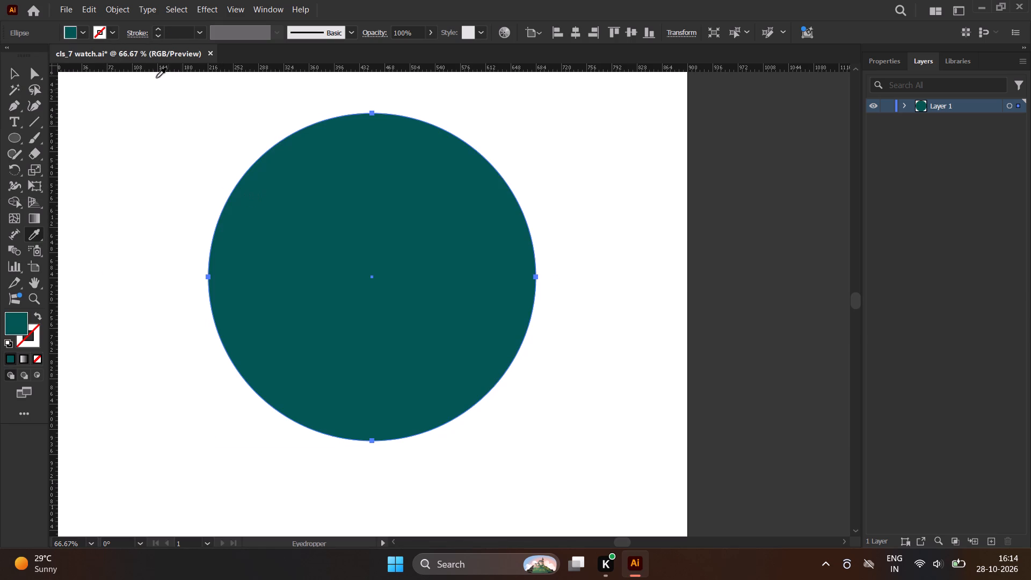
Undo the recolouring attempts back to the unfilled bezel circle with its 14 pt black stroke, and deselect it.
key(ctrl+z)
key(ctrl+z)
key(ctrl+z)
key(ctrl+z)
key(ctrl+z)
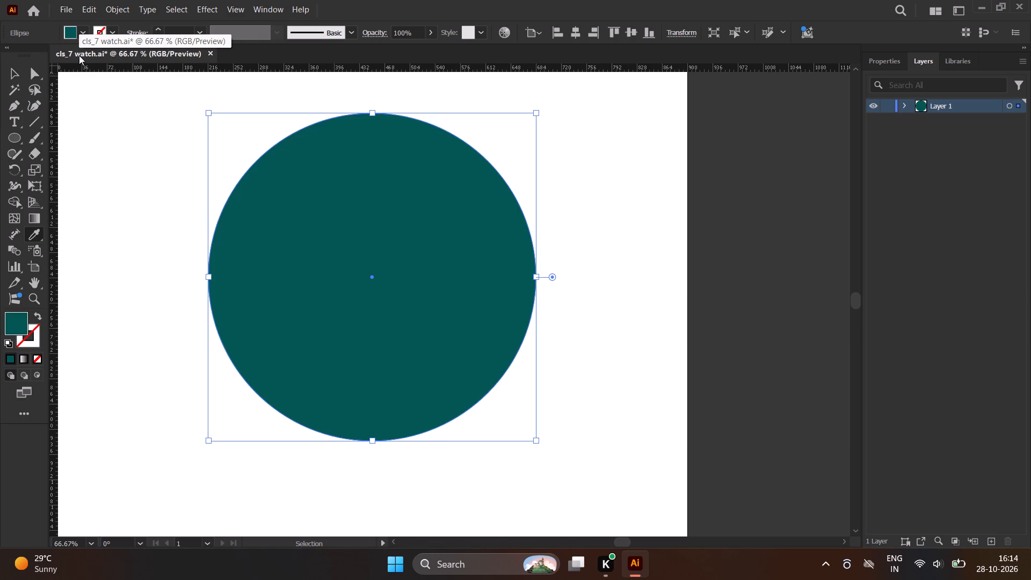
key(ctrl+z)
key(ctrl+z)
key(ctrl+z)
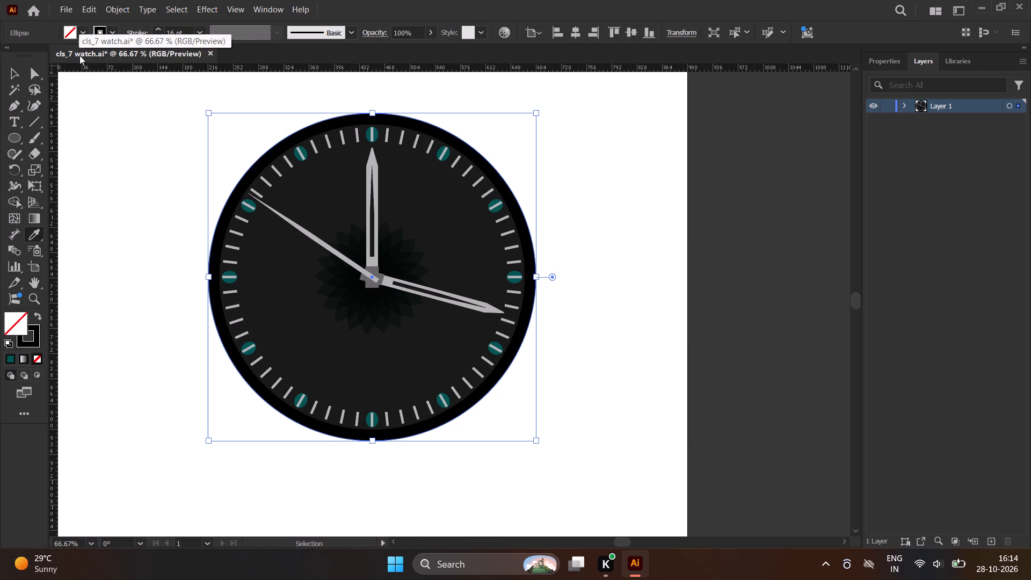
key(ctrl+shift+z)
key(ctrl+shift+z)
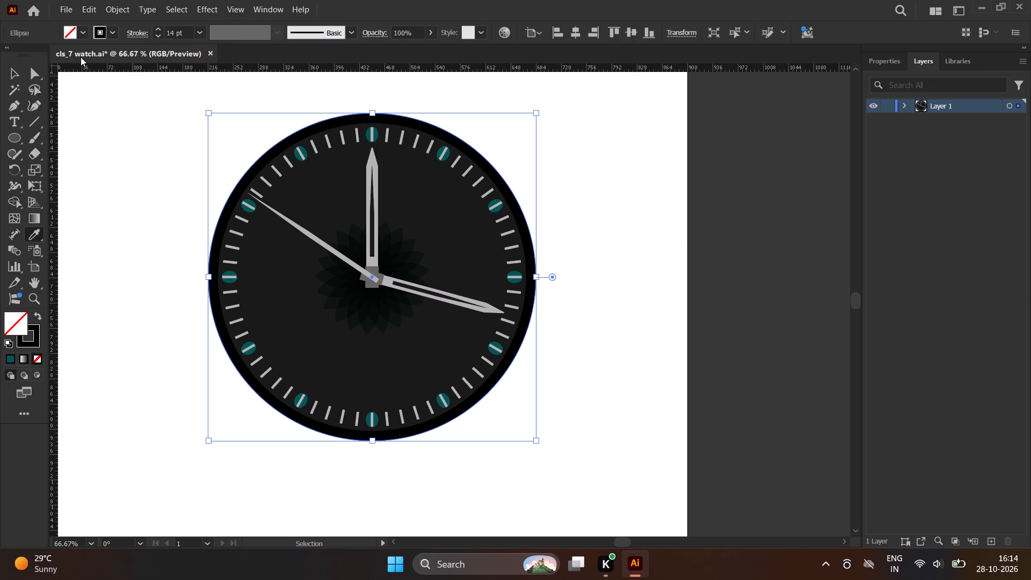
key(ctrl+shift+z)
key(ctrl+z)
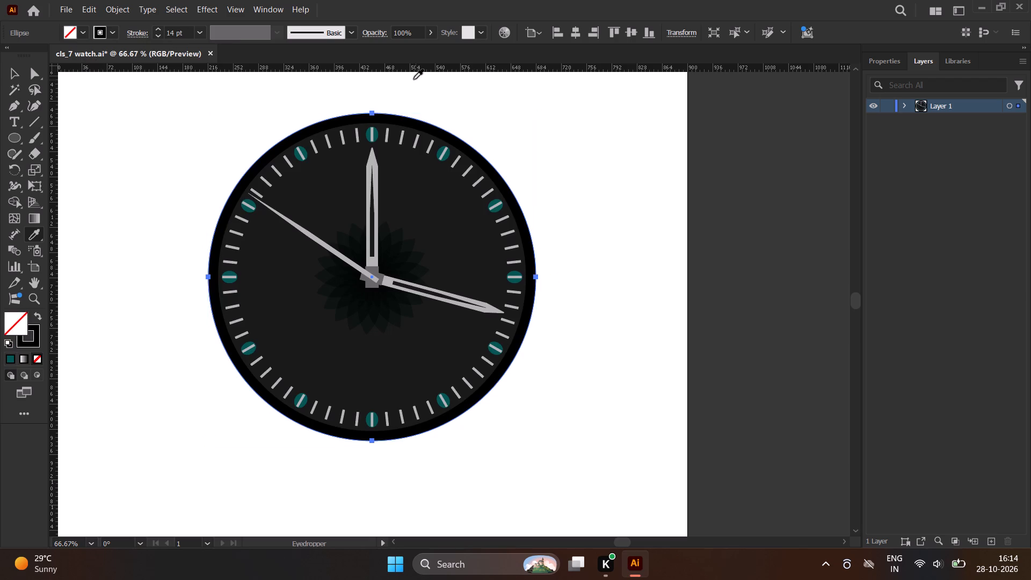
click(11, 70)
click(204, 140)
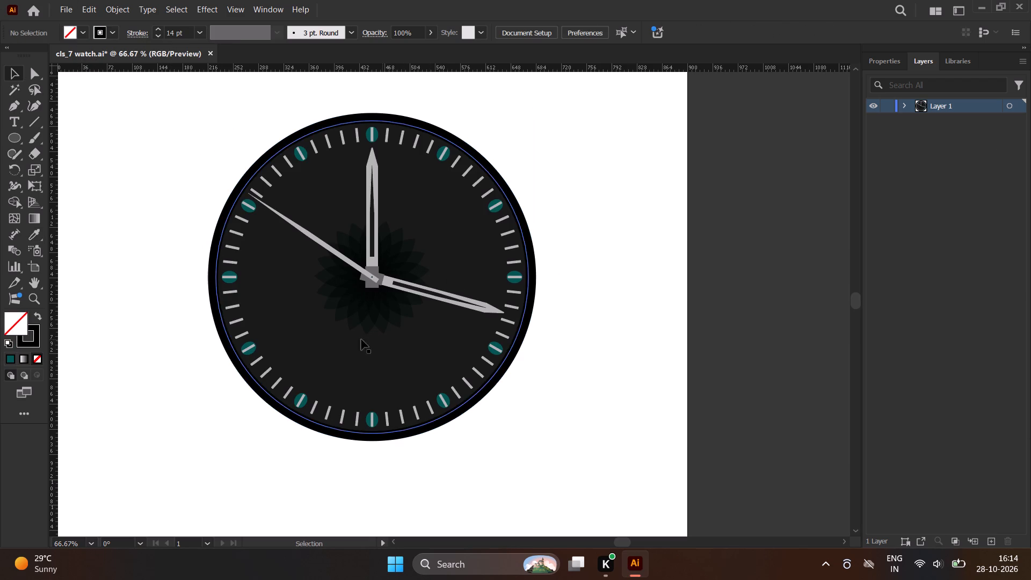
Move the black bezel ring off the dial to the artboard's upper-left corner and deselect it.
scroll(152, 392, down, 1)
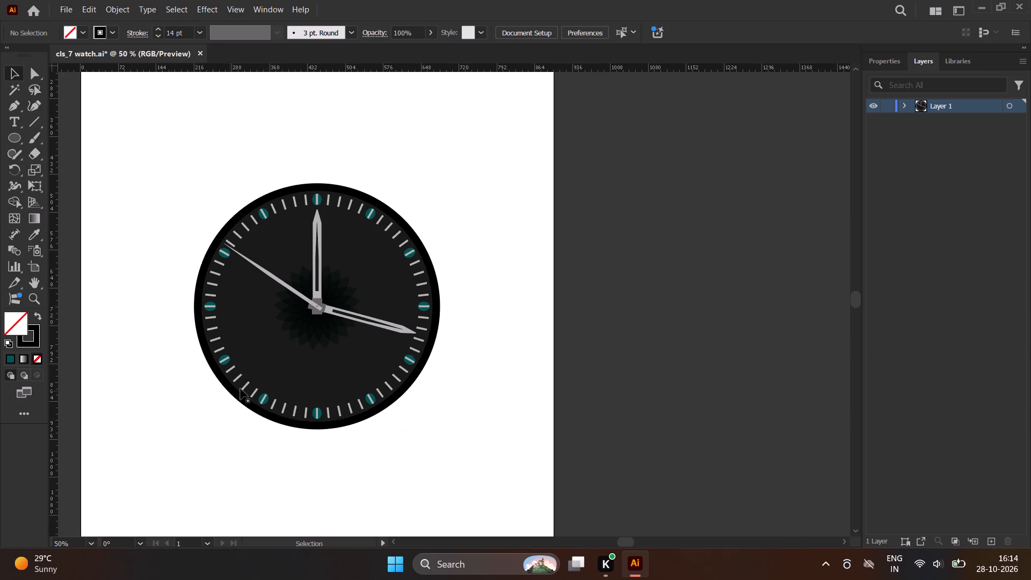
scroll(209, 432, down, 1)
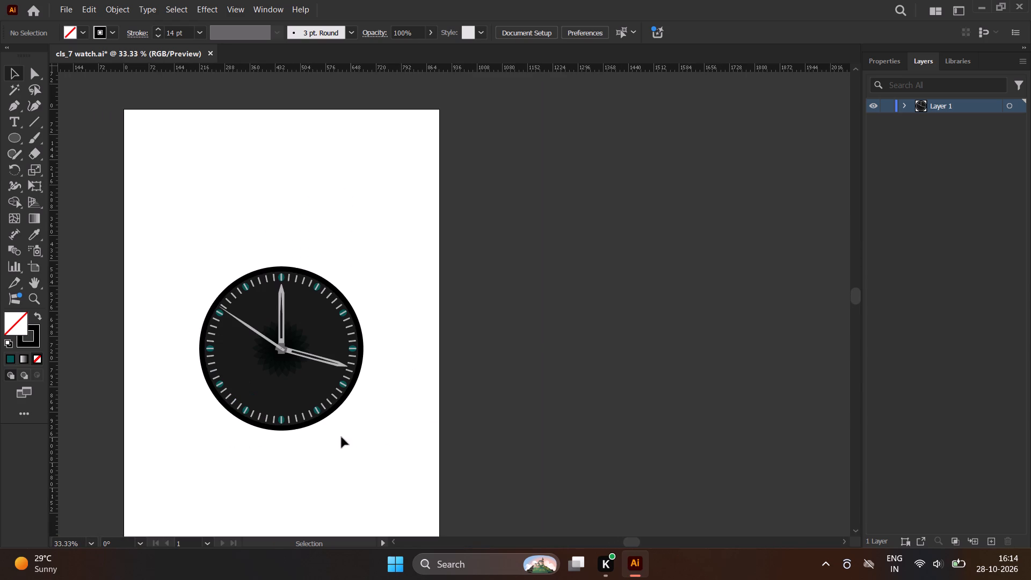
scroll(206, 456, up, 2)
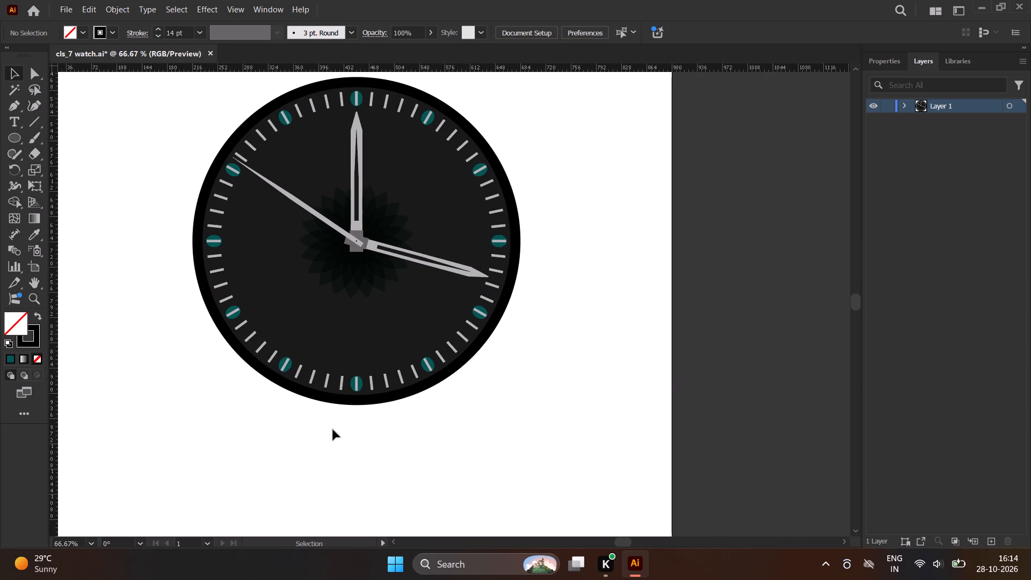
click(488, 335)
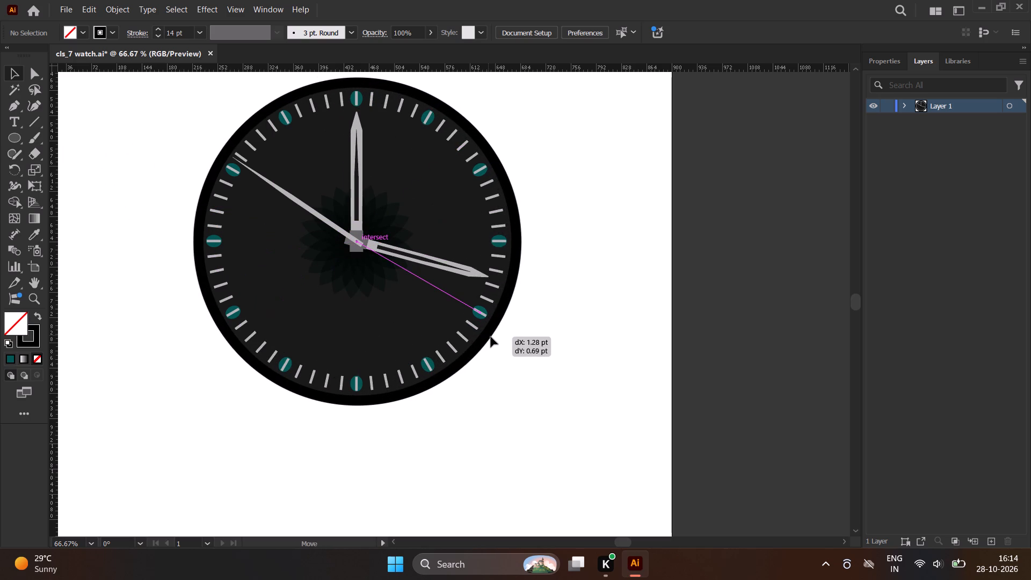
scroll(527, 373, down, 3)
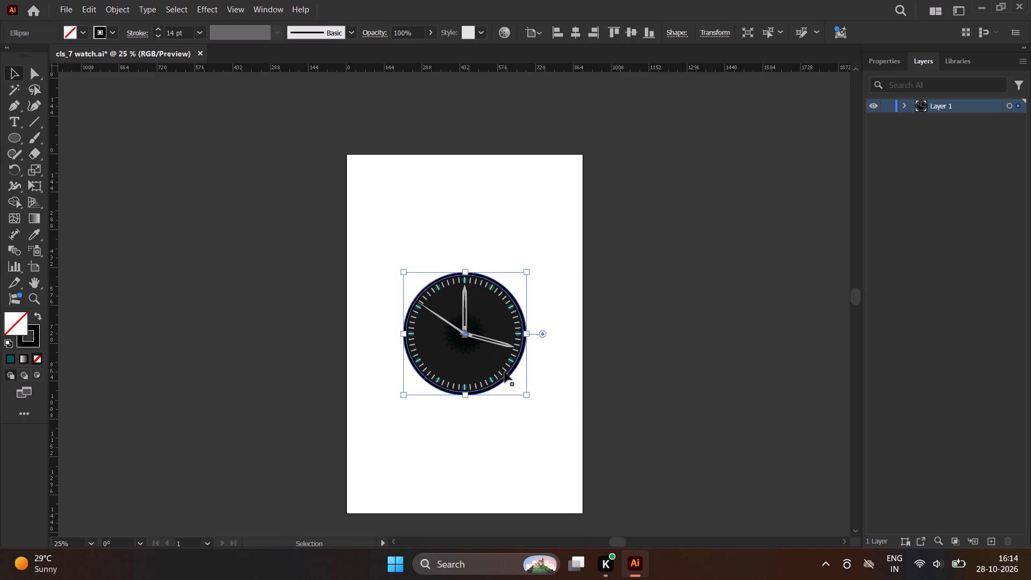
drag(511, 375, 499, 342)
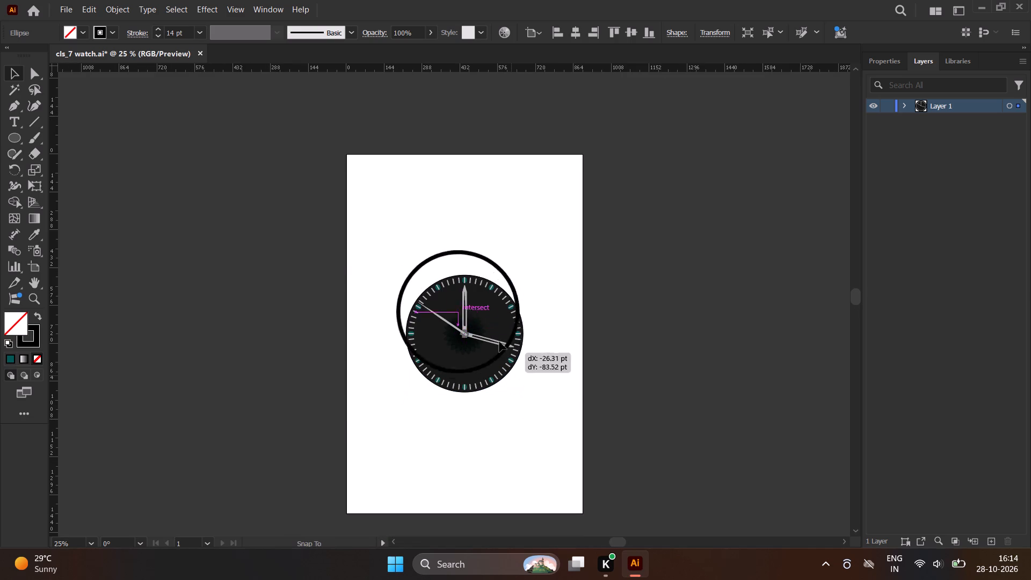
drag(499, 342, 454, 258)
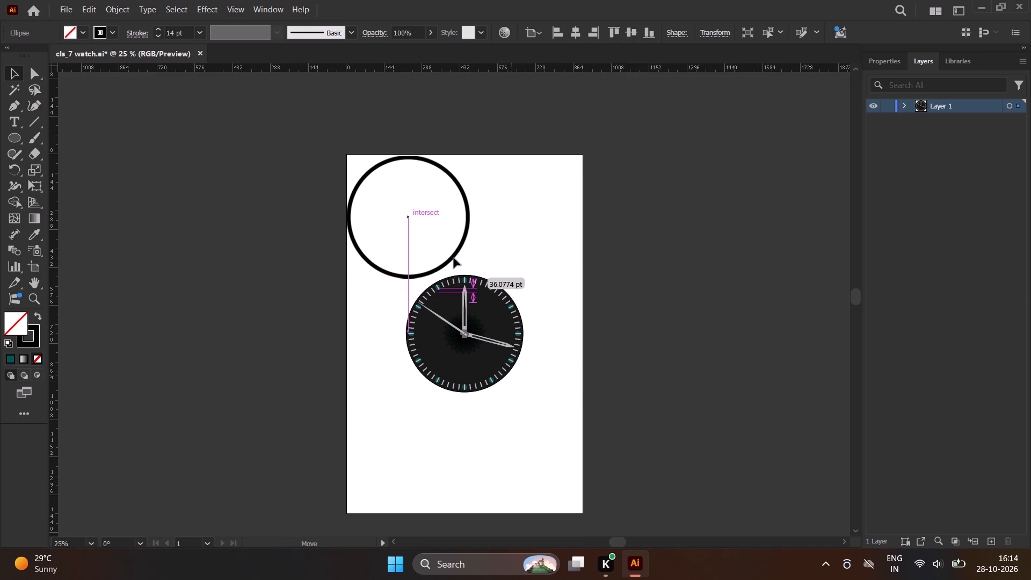
drag(454, 258, 455, 257)
scroll(351, 363, down, 1)
scroll(257, 359, down, 1)
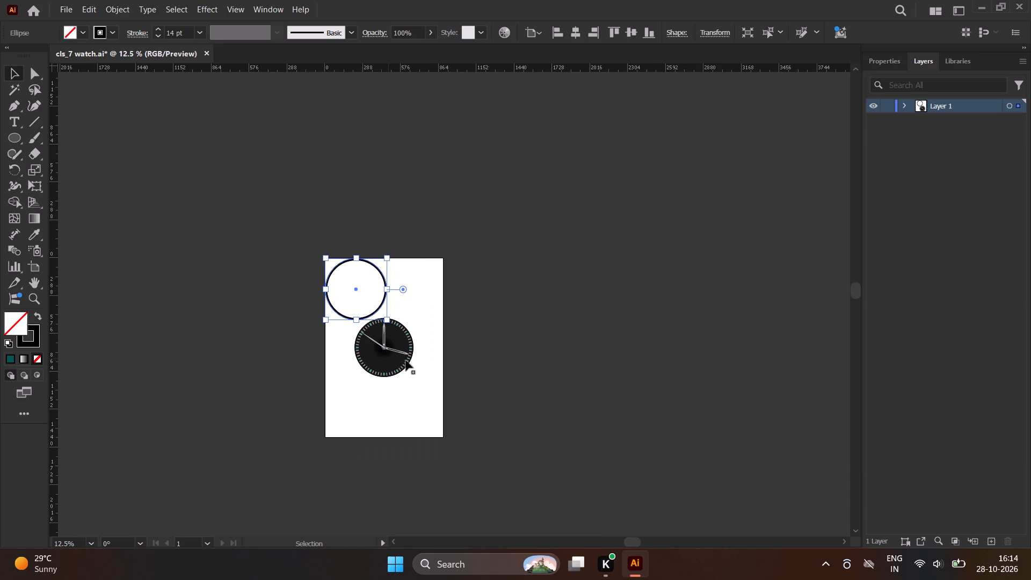
scroll(422, 368, up, 2)
click(424, 369)
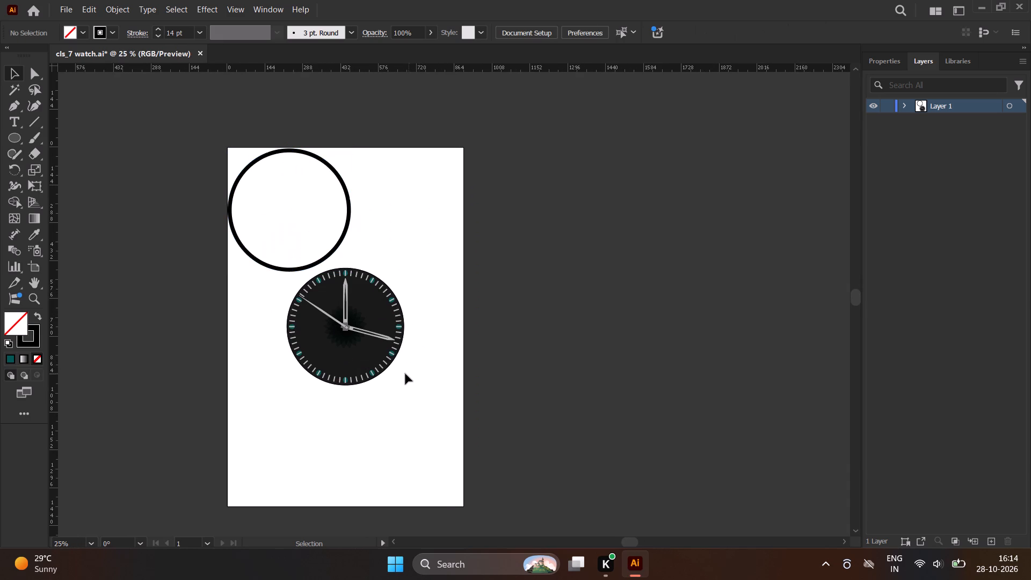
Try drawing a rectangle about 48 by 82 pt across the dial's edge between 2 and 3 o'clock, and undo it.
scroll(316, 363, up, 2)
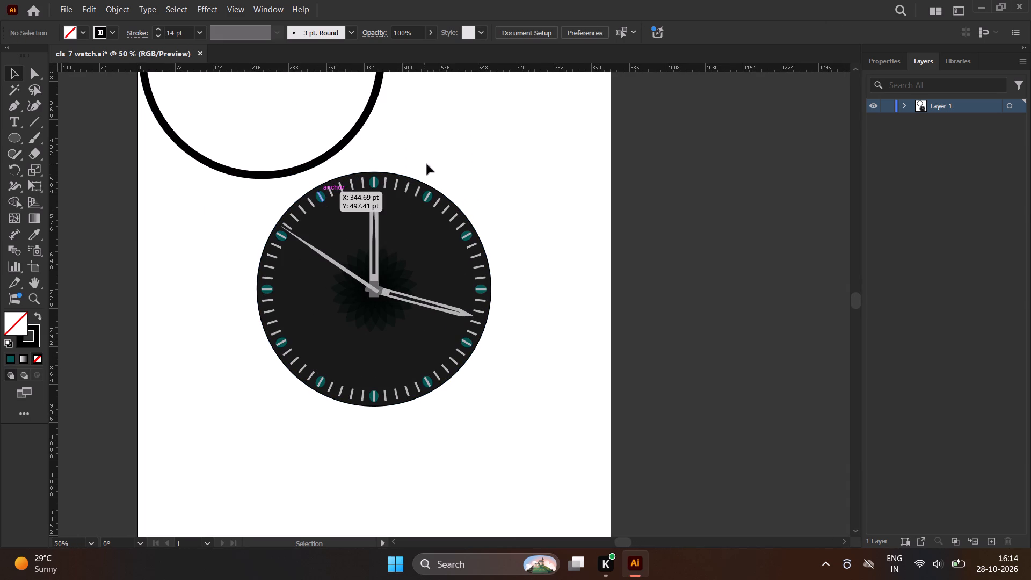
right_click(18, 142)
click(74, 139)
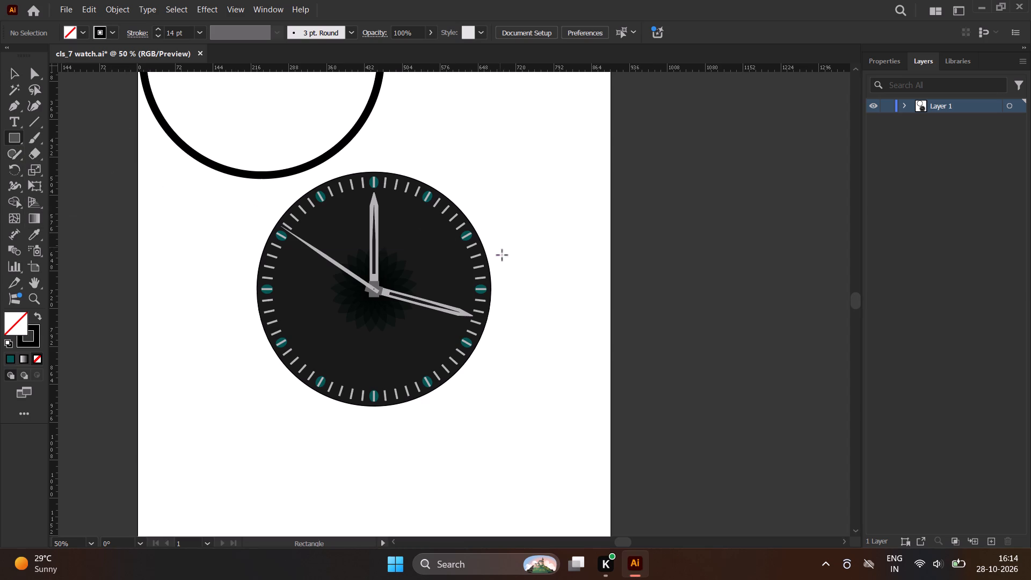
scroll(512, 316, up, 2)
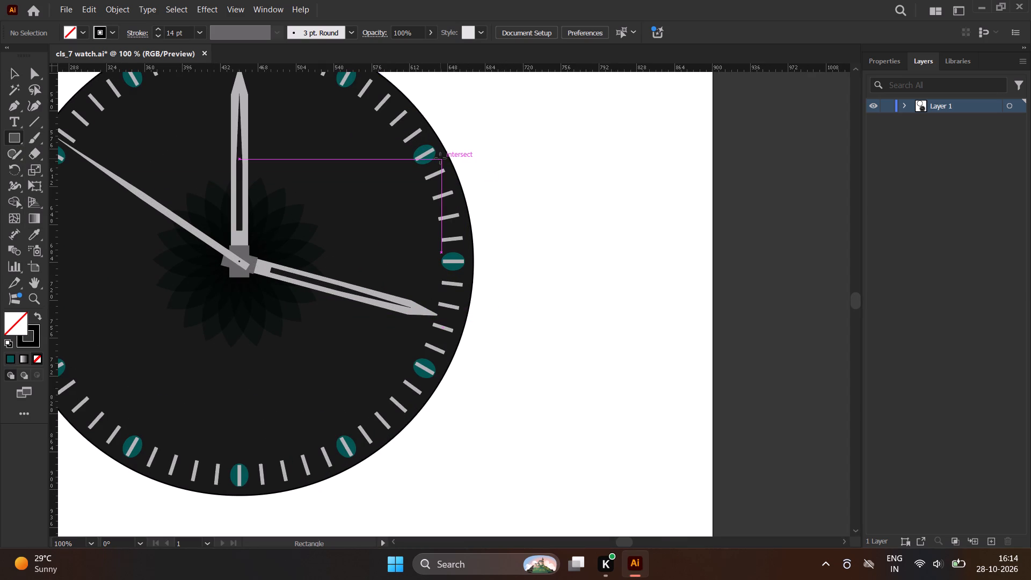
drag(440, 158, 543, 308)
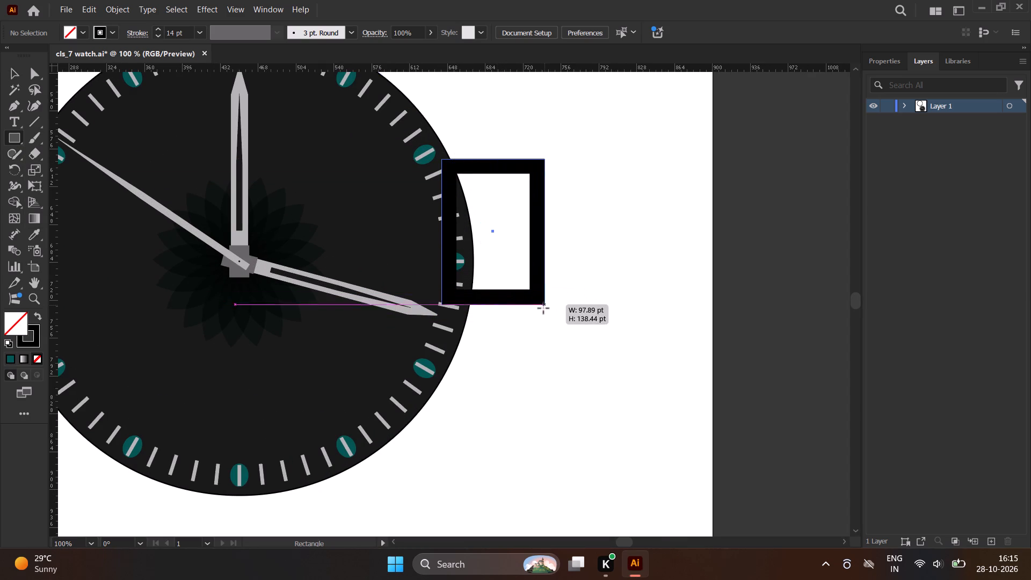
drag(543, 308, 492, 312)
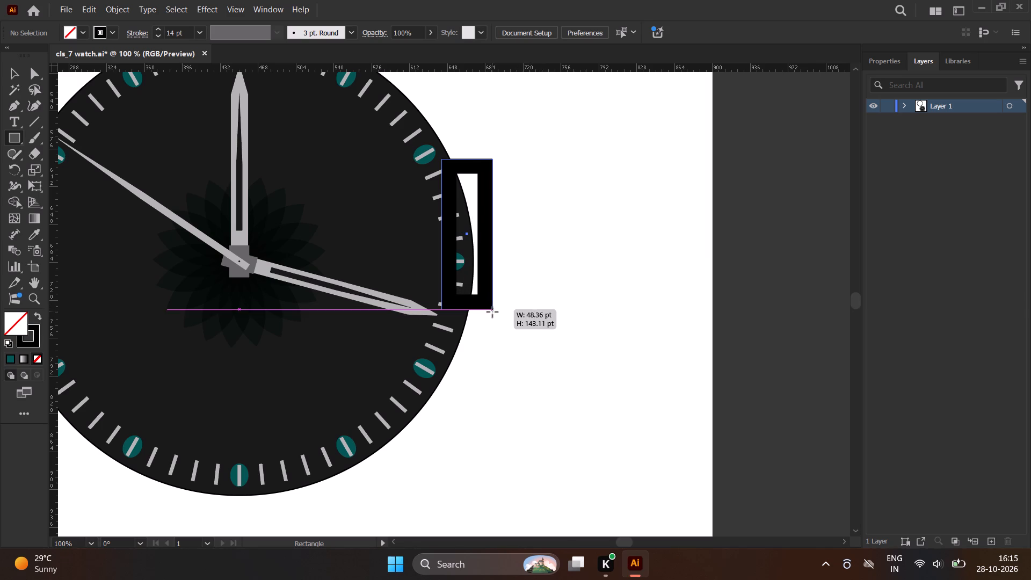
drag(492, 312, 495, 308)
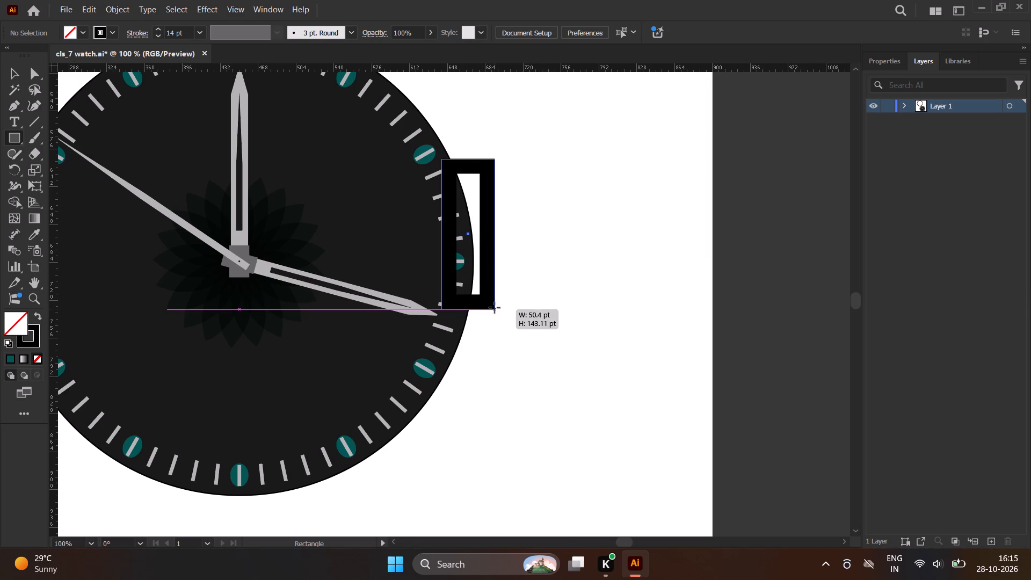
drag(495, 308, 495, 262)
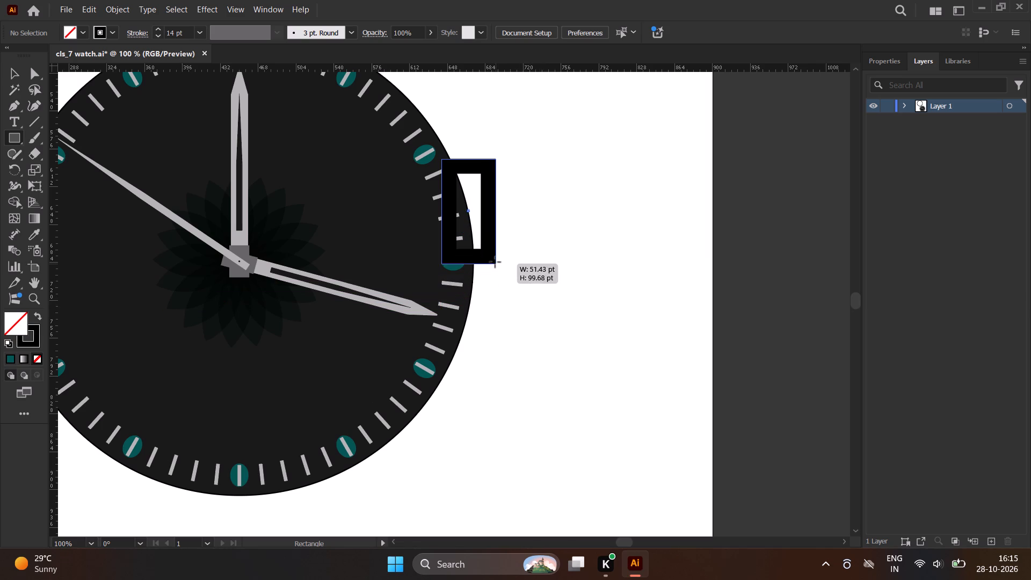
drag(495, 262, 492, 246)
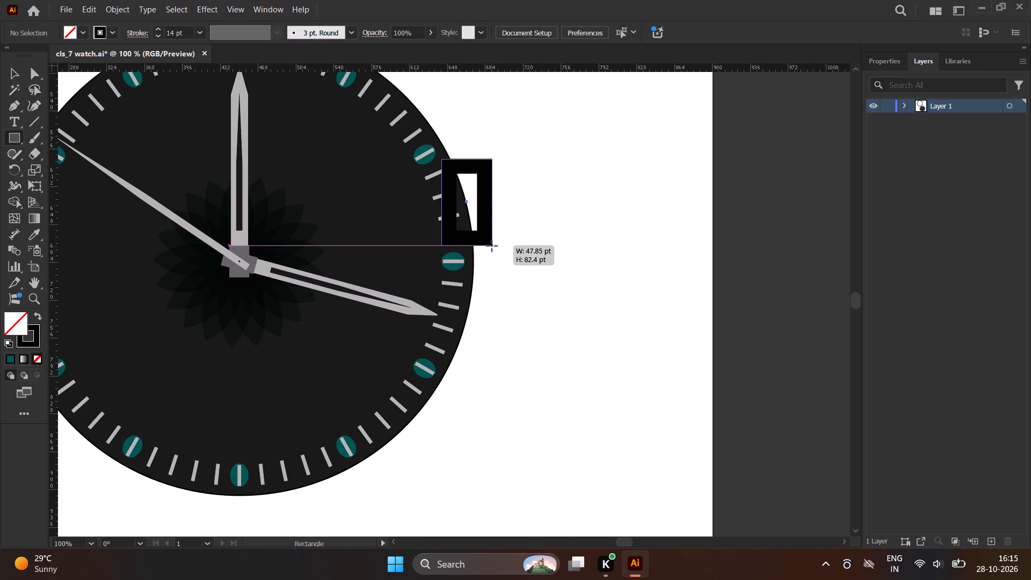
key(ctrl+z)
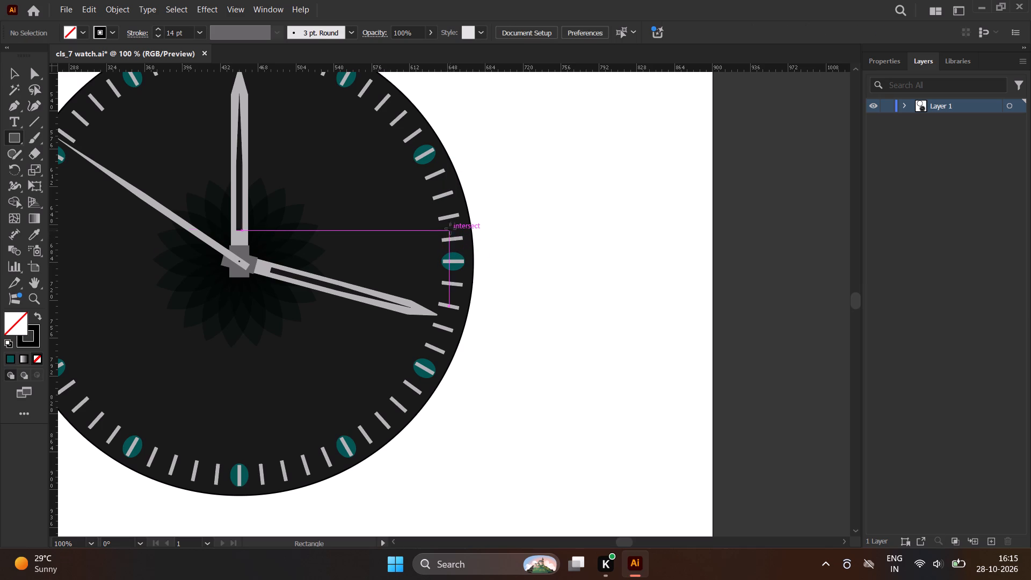
Draw a rectangle about 43 by 68 pt straddling the dial's edge at 3 o'clock as the watch crown.
drag(452, 228, 493, 299)
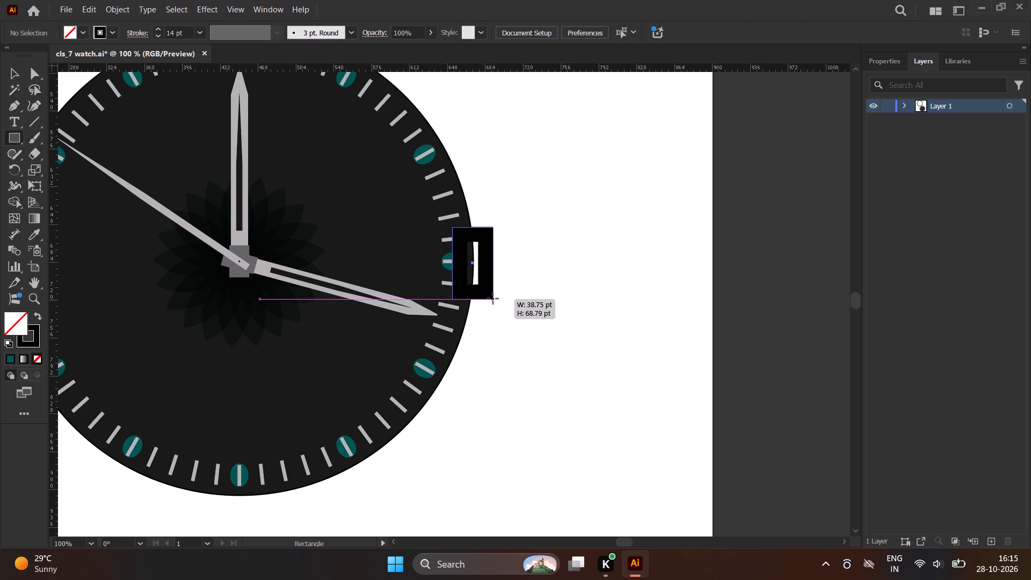
drag(493, 299, 498, 298)
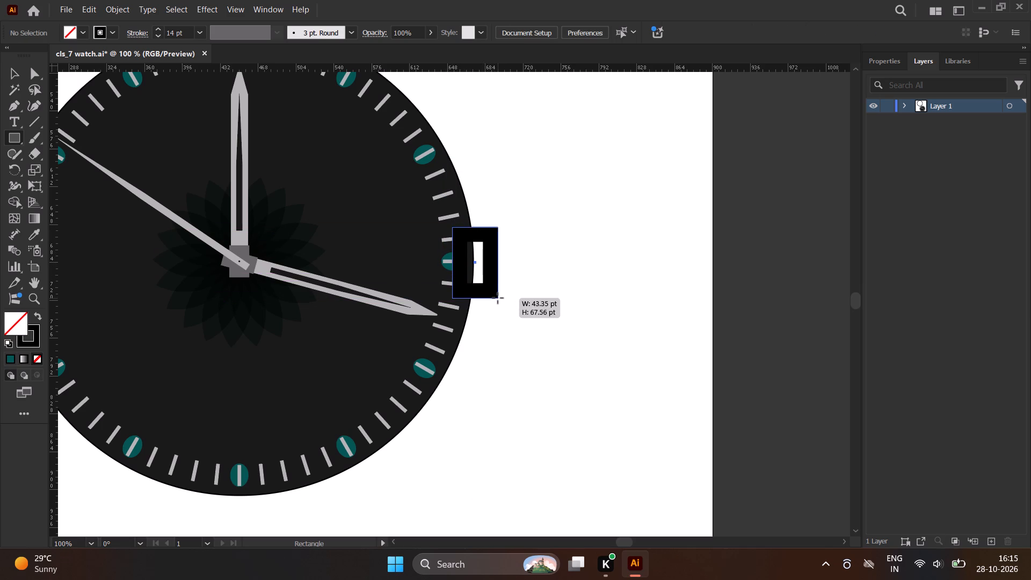
drag(498, 298, 497, 298)
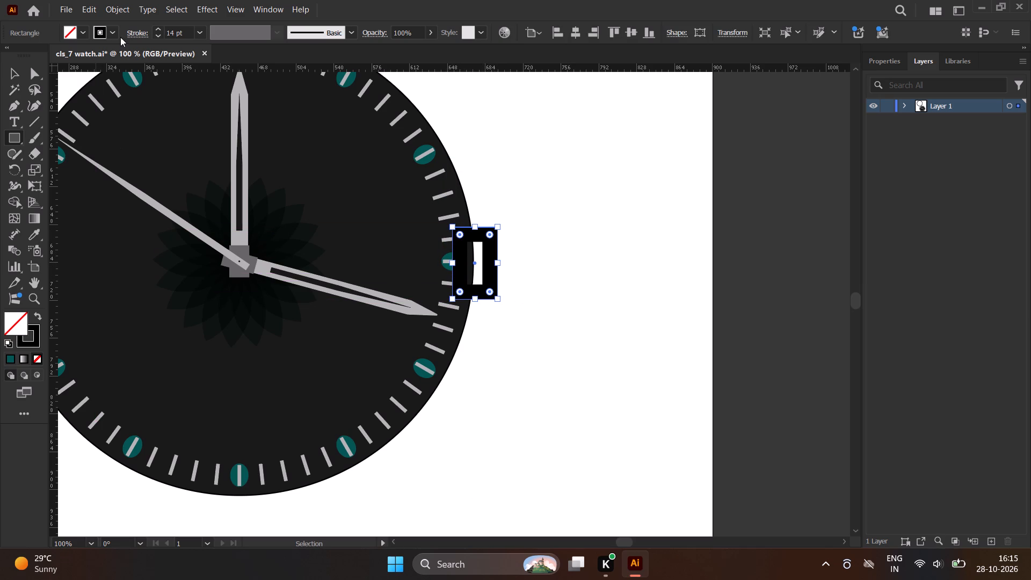
Remove the crown rectangle's stroke and fill it with the teal sampled from an hour marker using the Eyedropper.
click(115, 33)
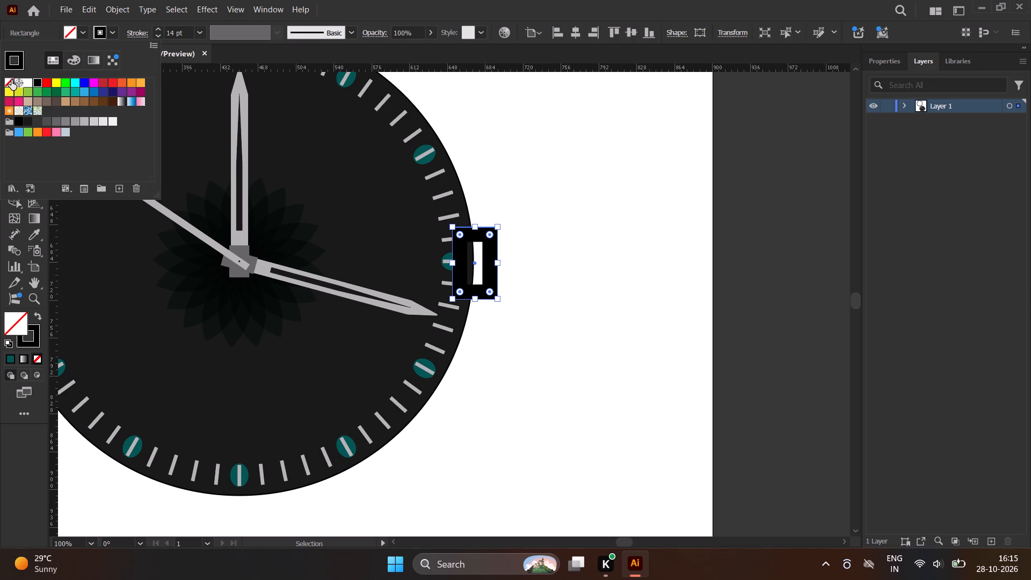
click(11, 80)
click(79, 31)
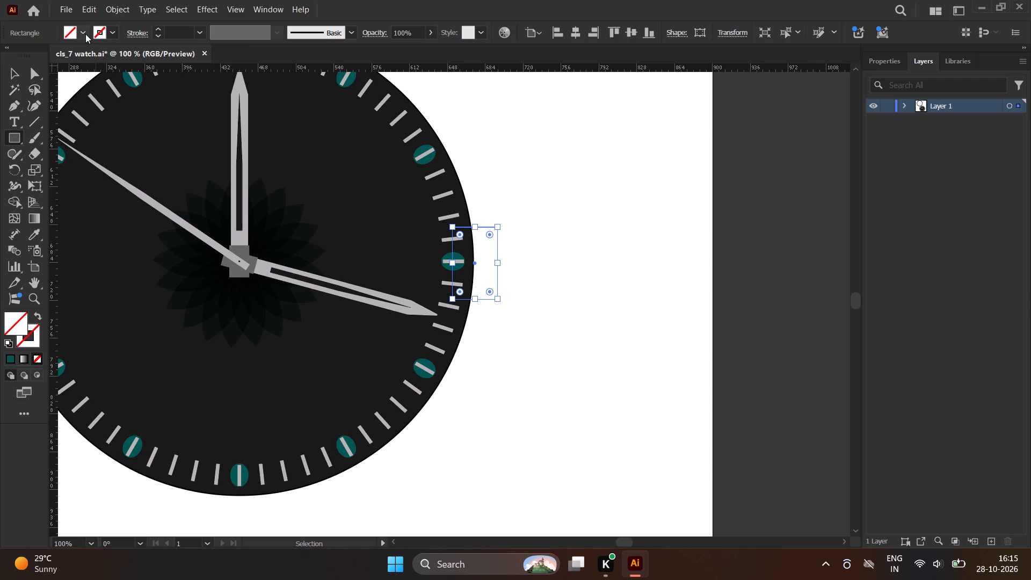
click(85, 34)
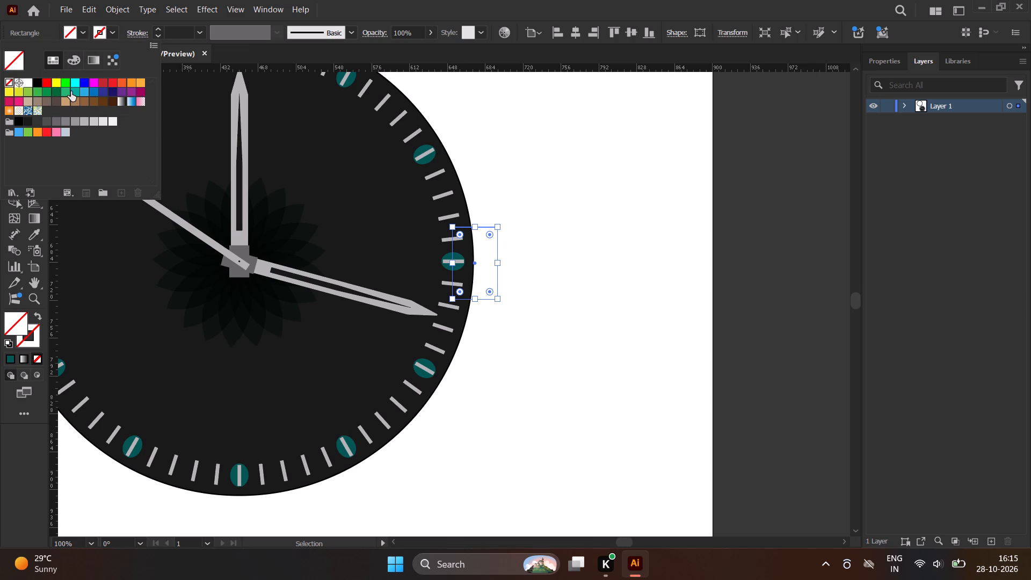
click(36, 229)
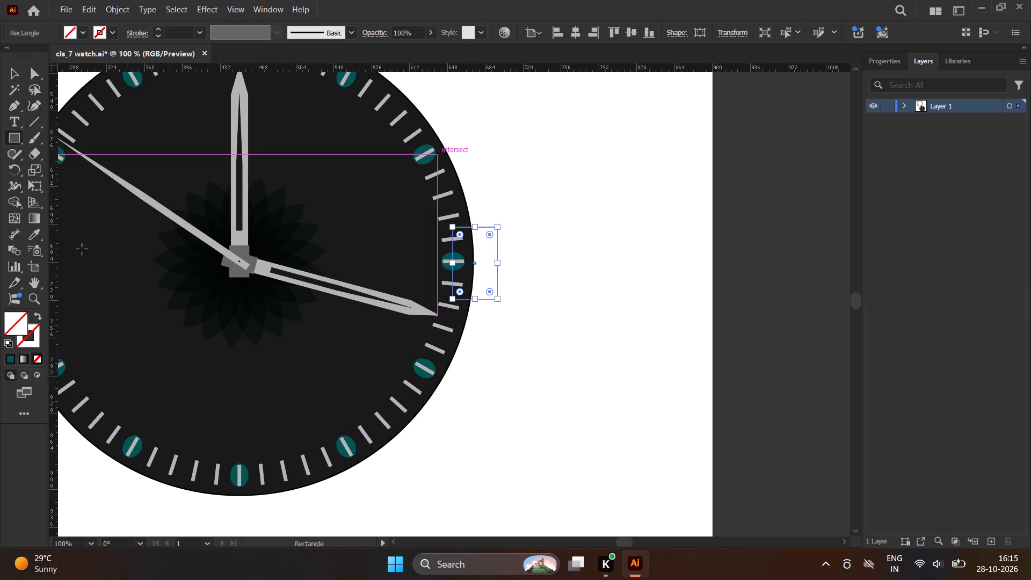
click(30, 235)
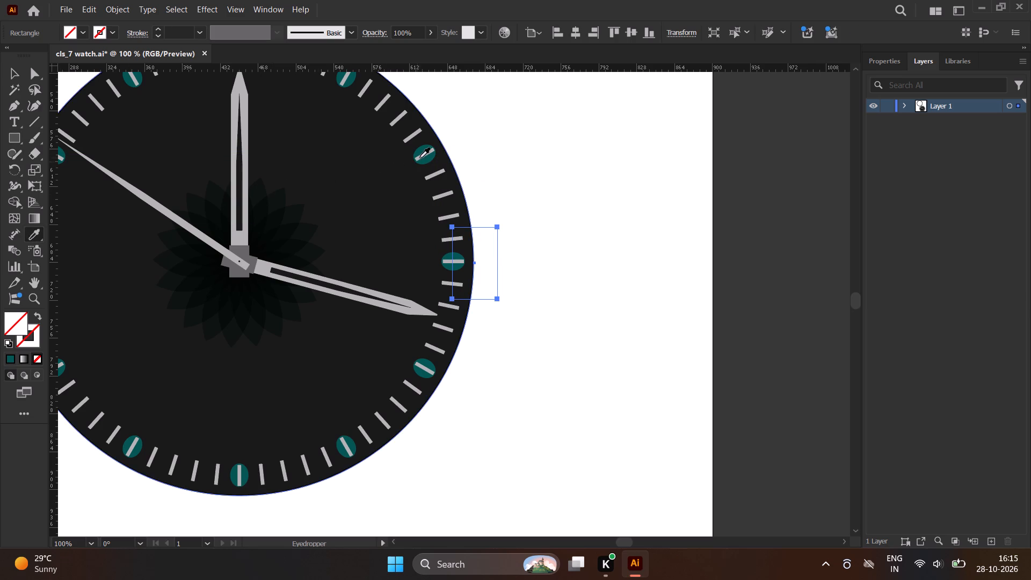
click(424, 150)
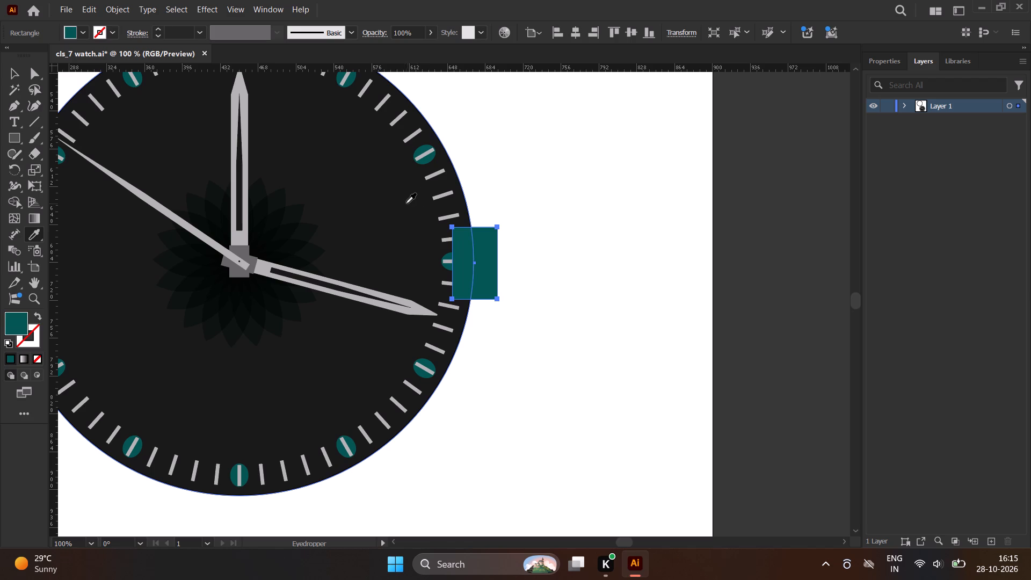
click(81, 34)
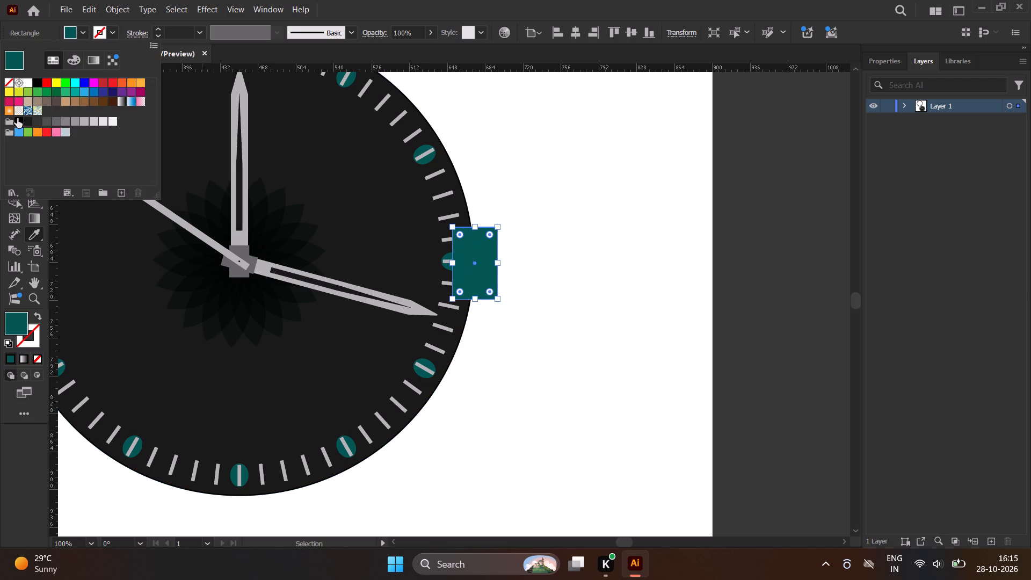
click(85, 35)
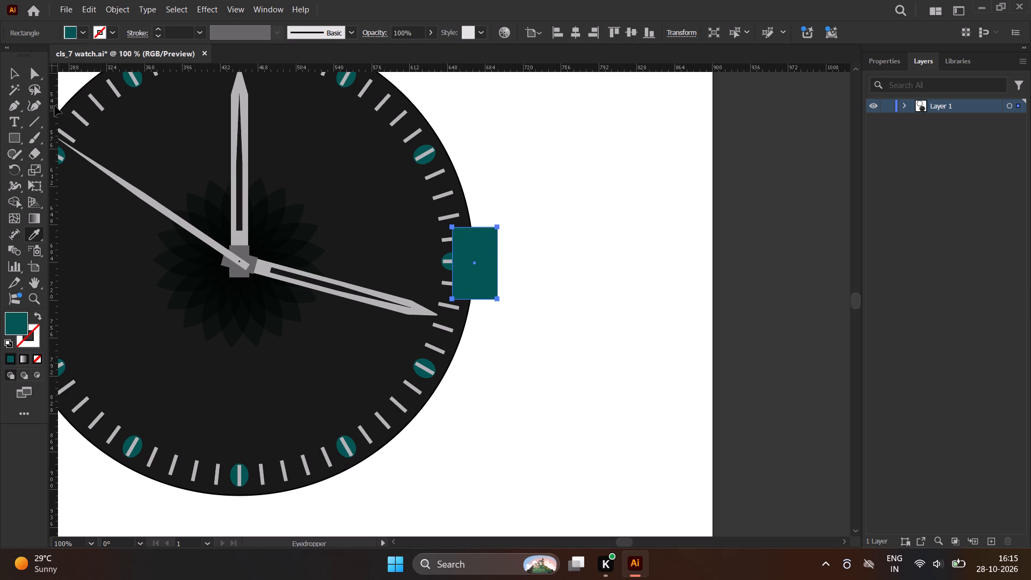
Round all corners of the teal crown rectangle to a radius of about 7.5 pt and deselect it.
click(11, 69)
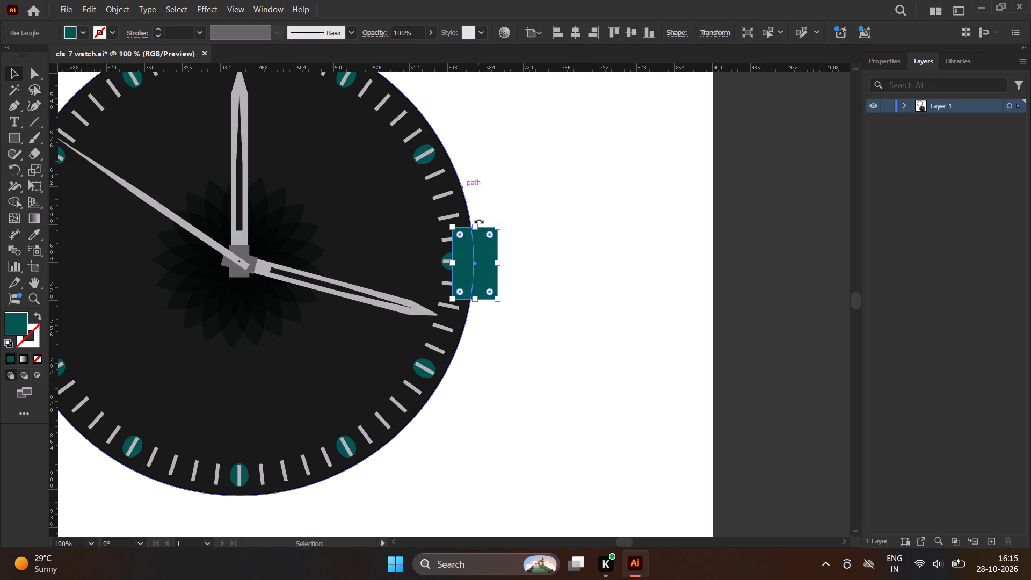
click(491, 234)
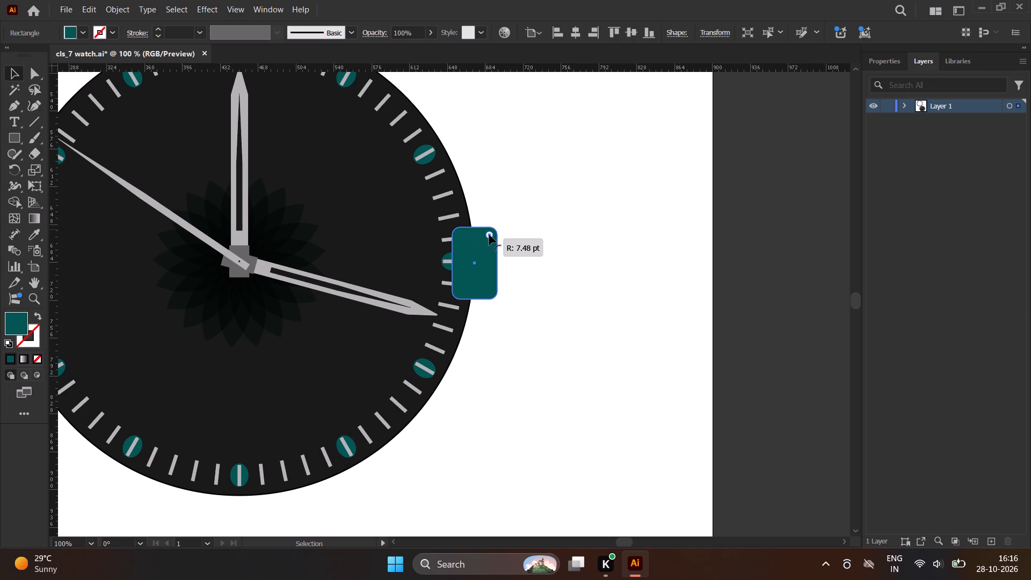
click(541, 222)
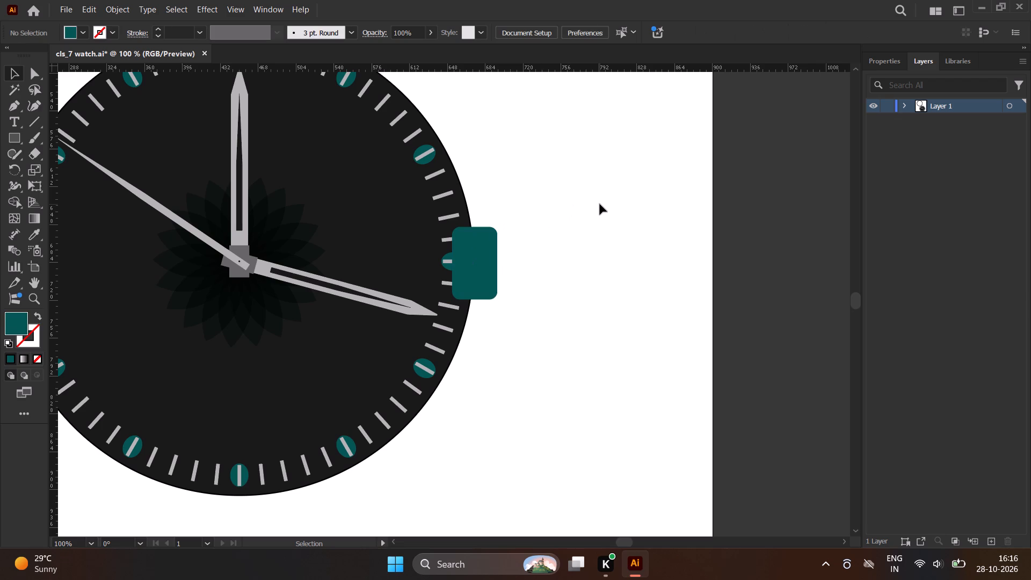
Send the teal crown rectangle to the back, behind the dial, and deselect it.
scroll(511, 161, down, 1)
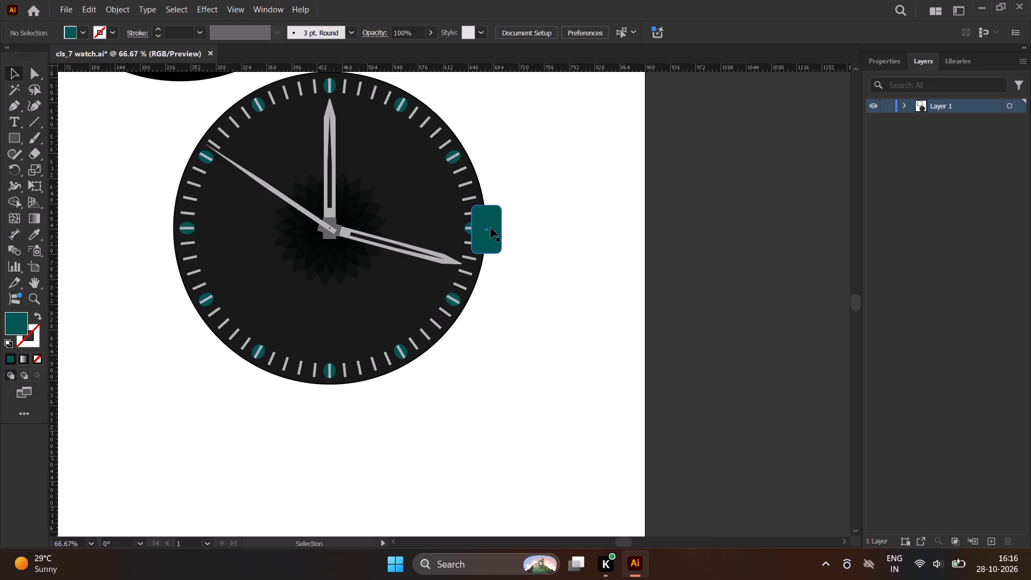
click(491, 228)
right_click(492, 227)
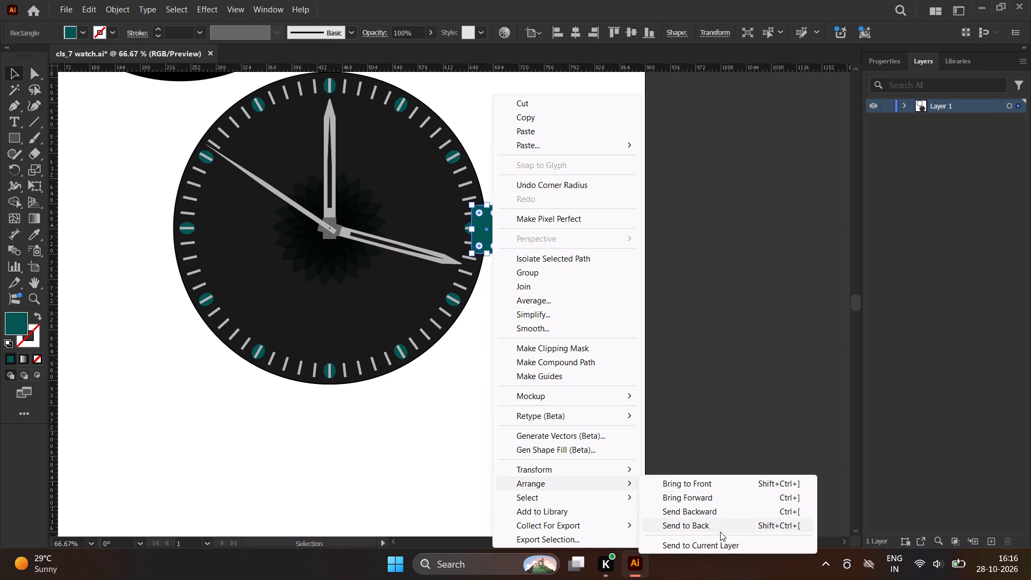
click(720, 531)
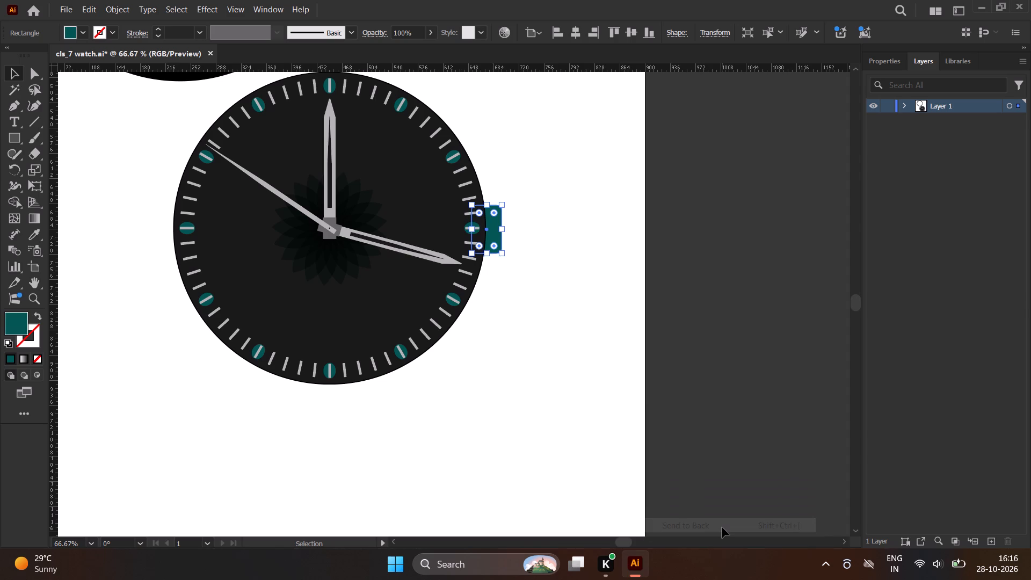
click(555, 266)
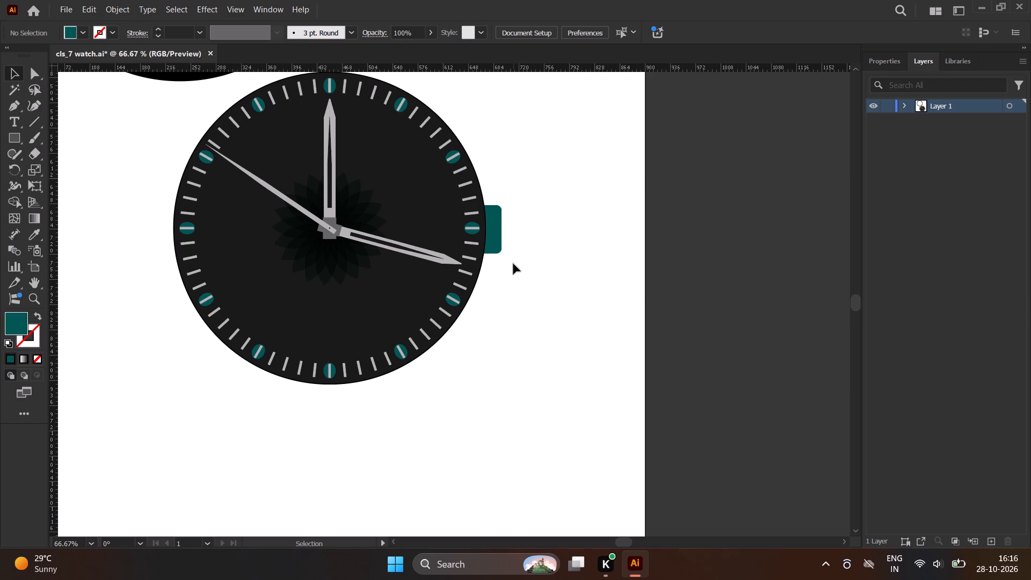
click(500, 234)
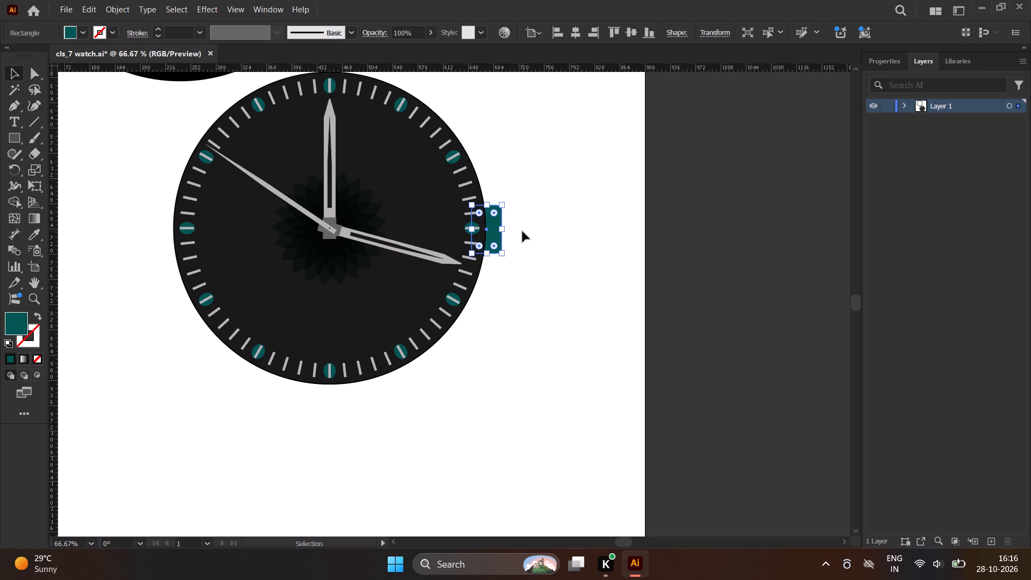
click(522, 231)
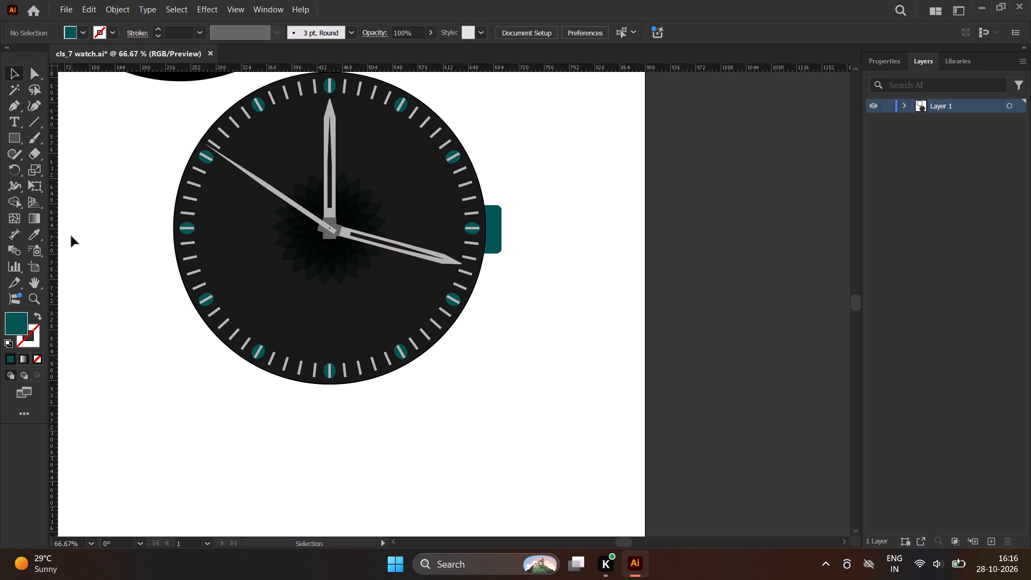
Select the dial with its markers, hands and crown, and align all the selected objects to their vertical centre.
scroll(160, 338, down, 1)
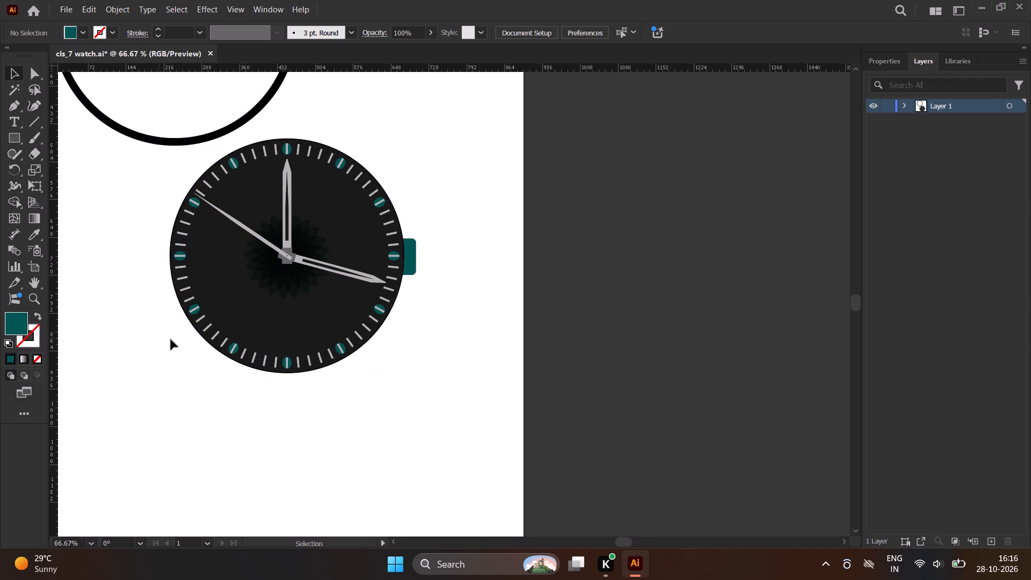
drag(425, 175, 291, 207)
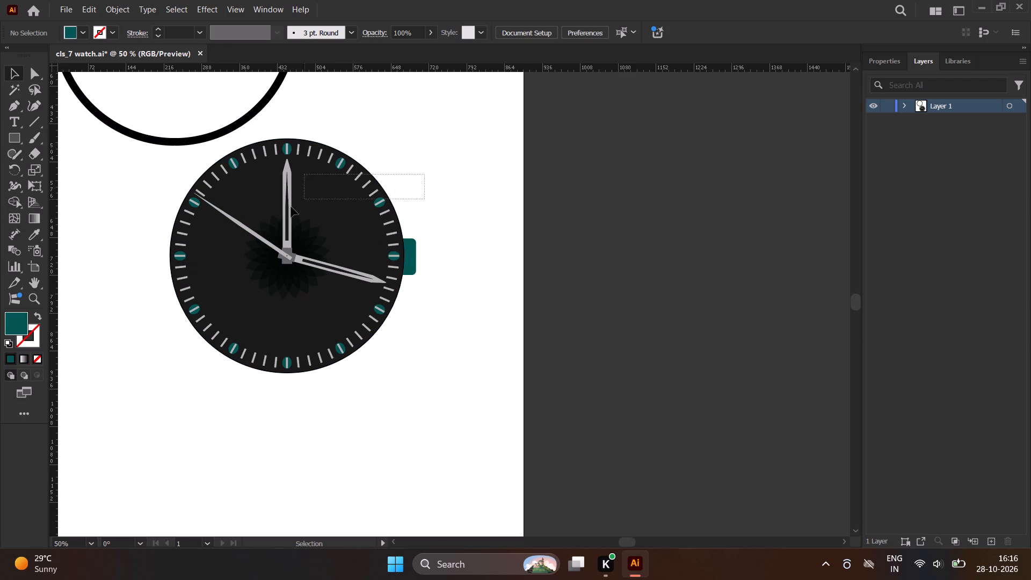
drag(291, 207, 162, 329)
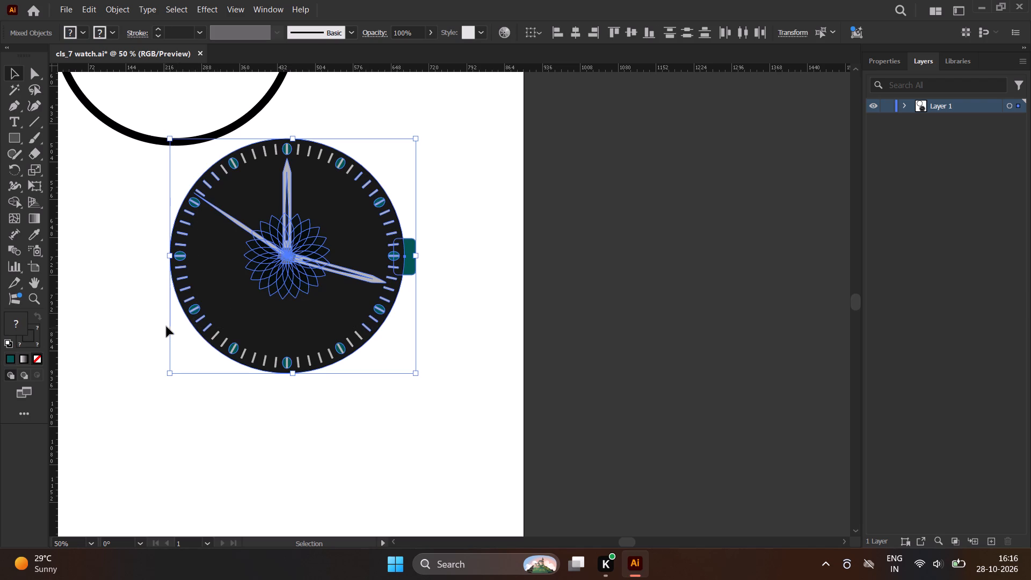
click(635, 32)
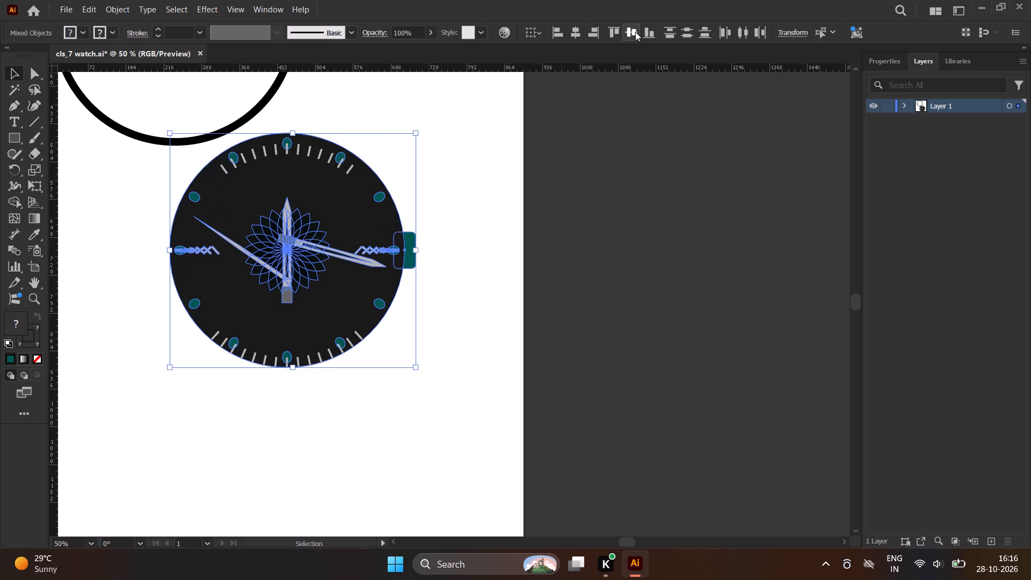
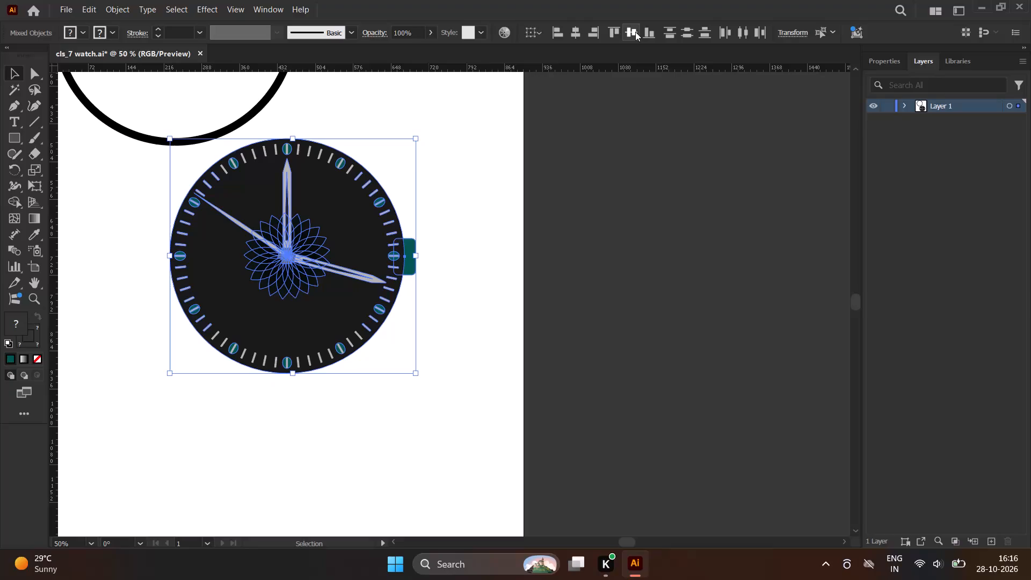
Select only the dial circle and the teal crown, align them to their vertical centre, and deselect them.
click(449, 199)
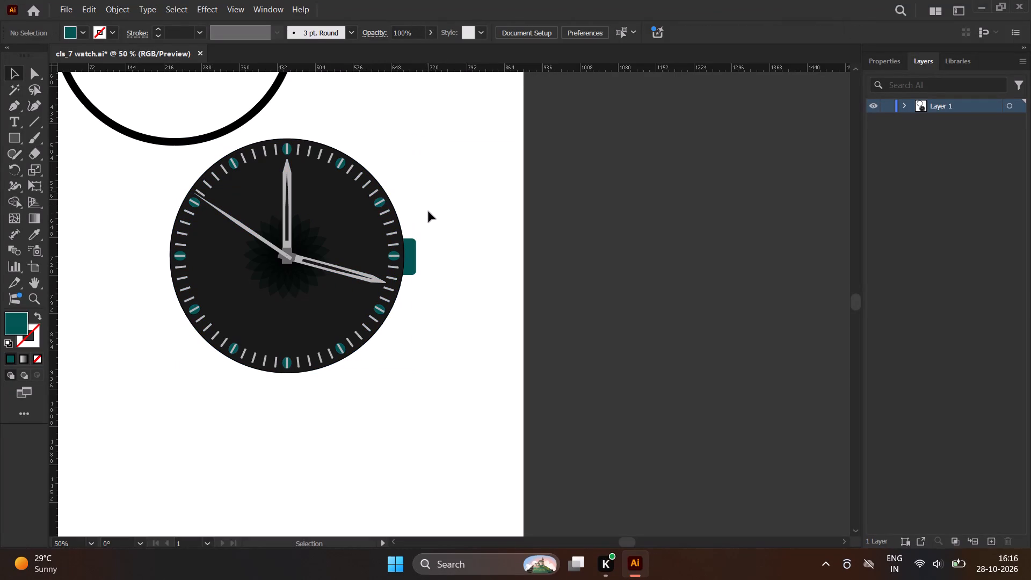
drag(430, 246, 411, 245)
drag(411, 245, 400, 250)
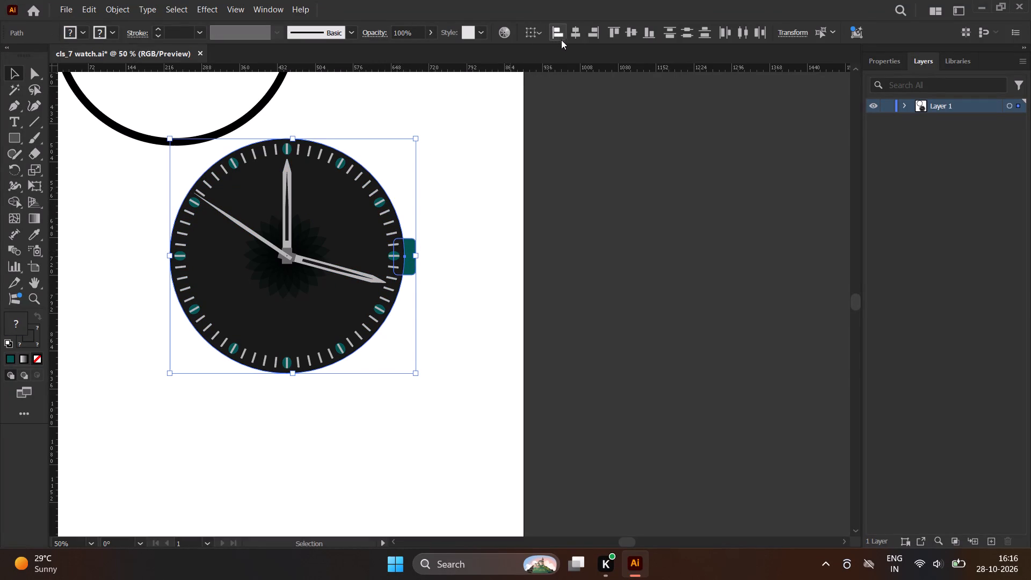
click(633, 33)
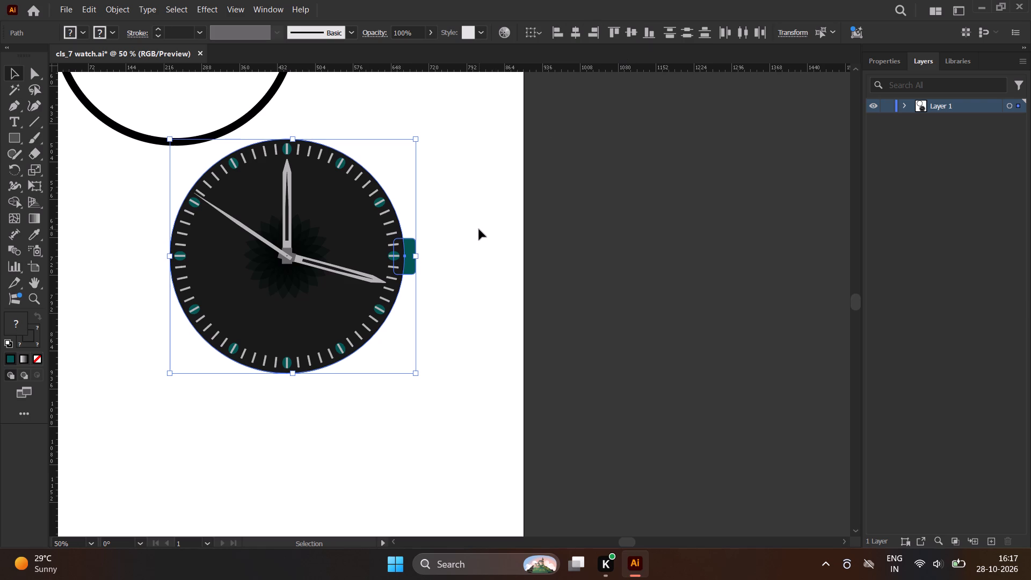
click(479, 229)
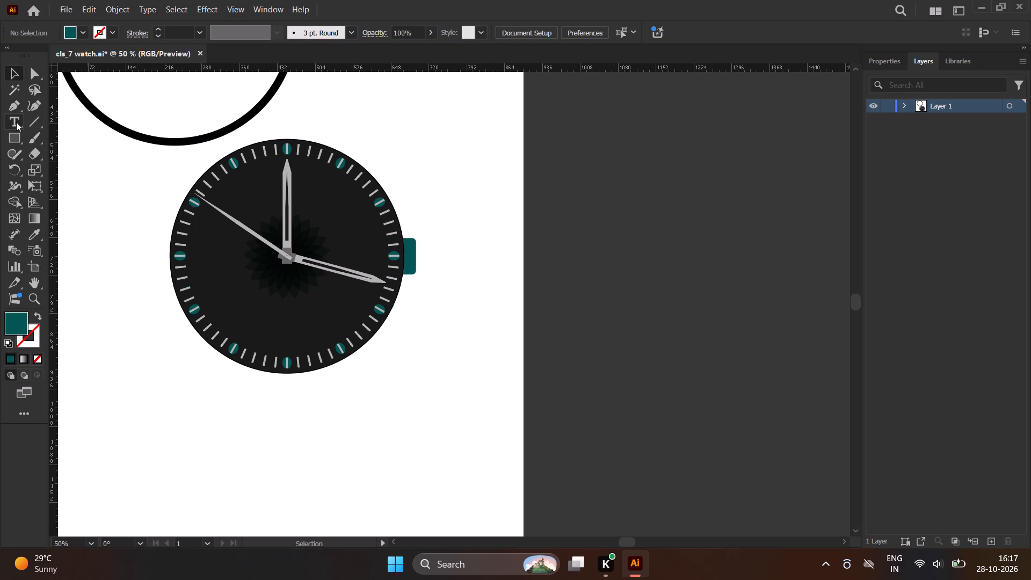
Bring the teal crown rectangle to the front, above the dial, and deselect it.
click(14, 137)
scroll(405, 252, up, 2)
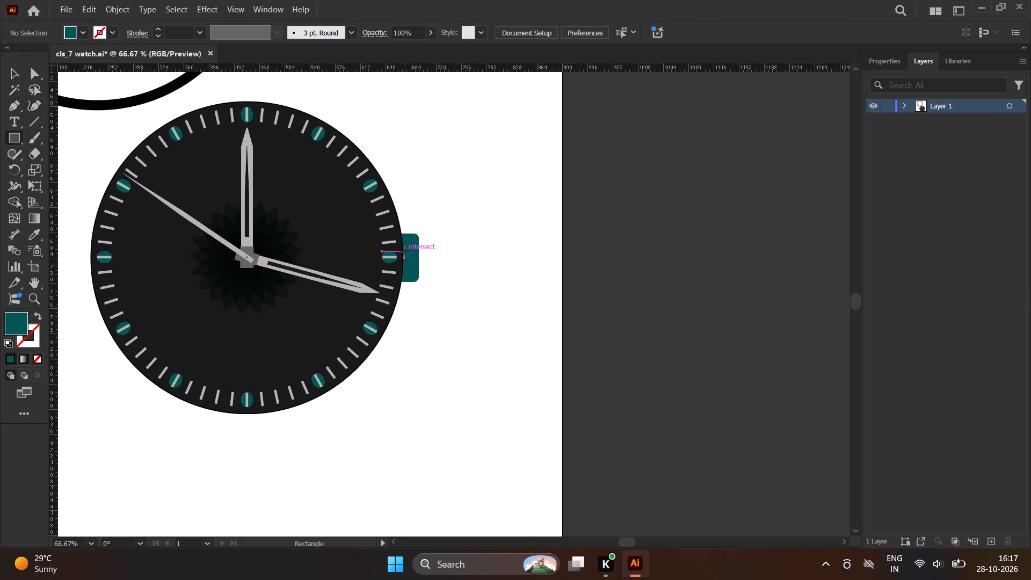
scroll(406, 249, up, 2)
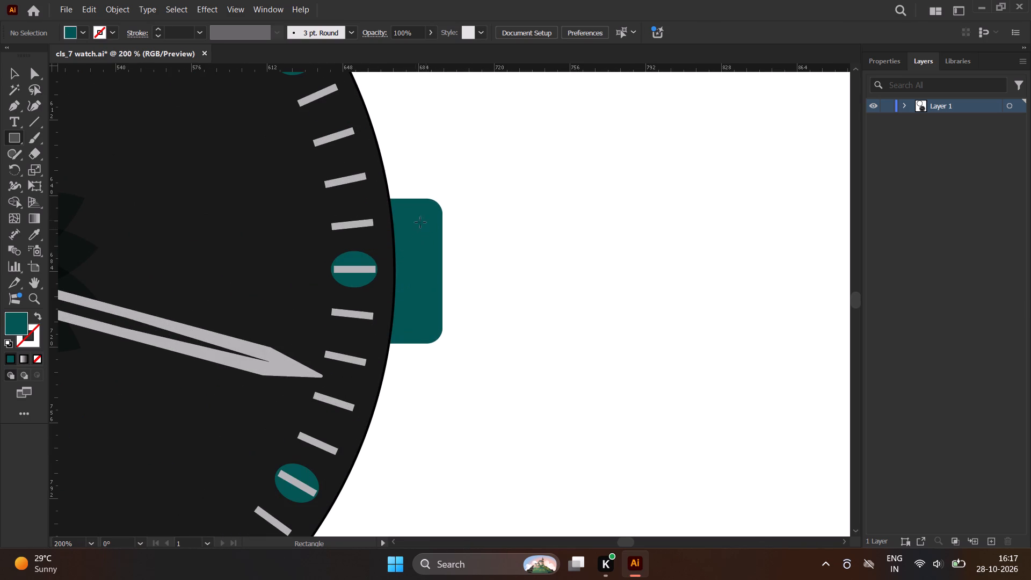
click(18, 75)
click(427, 229)
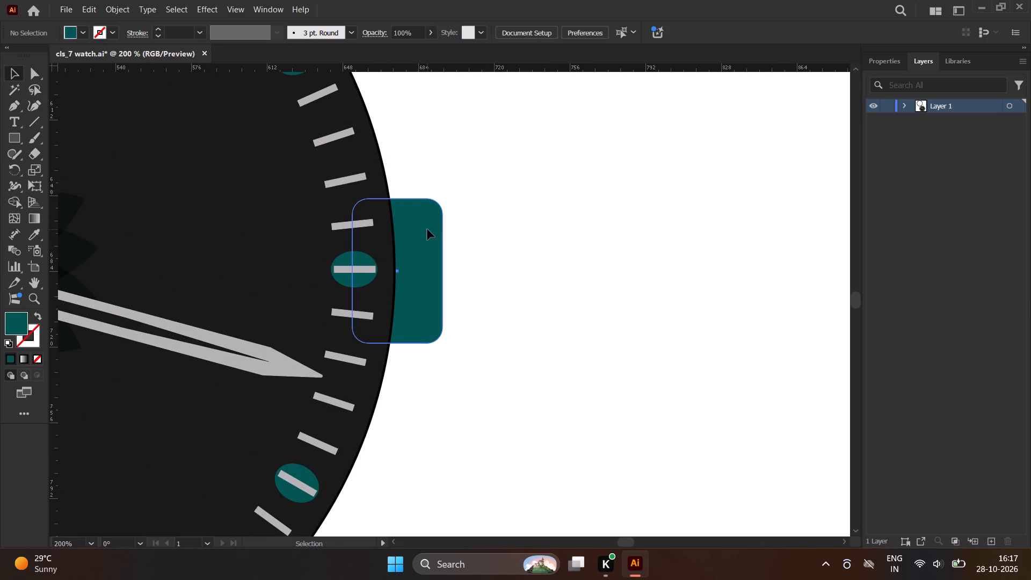
right_click(427, 229)
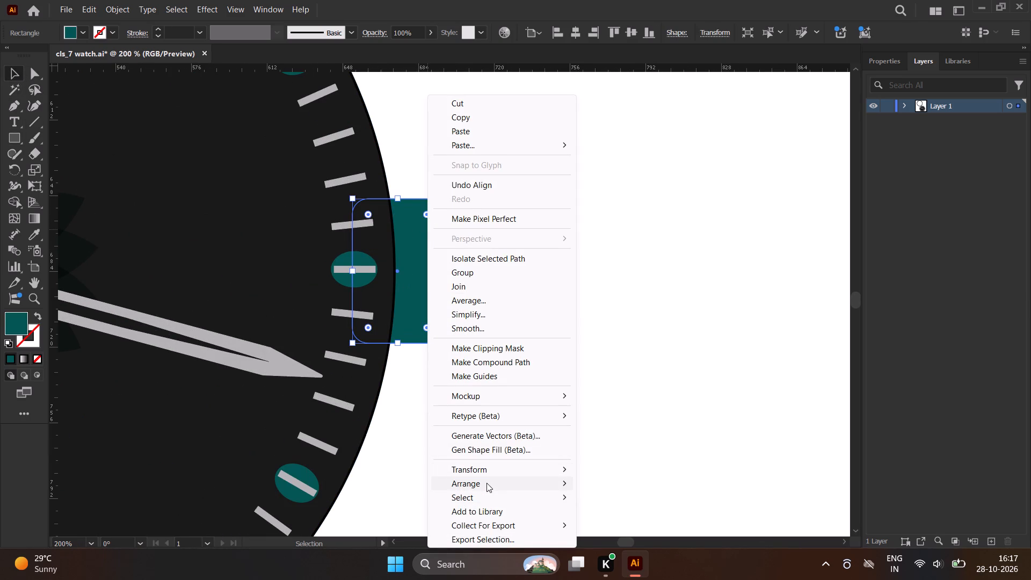
click(626, 484)
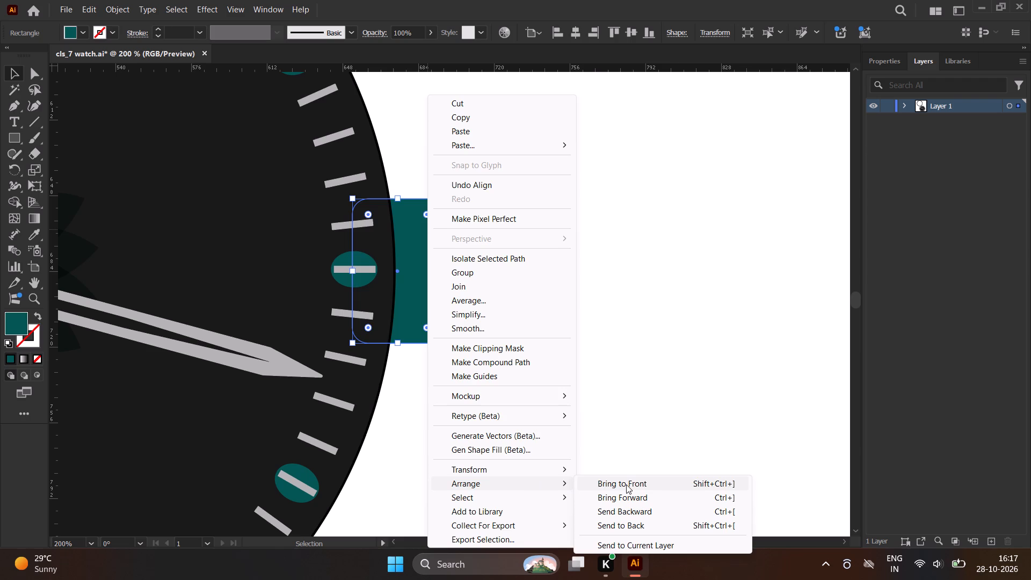
click(16, 134)
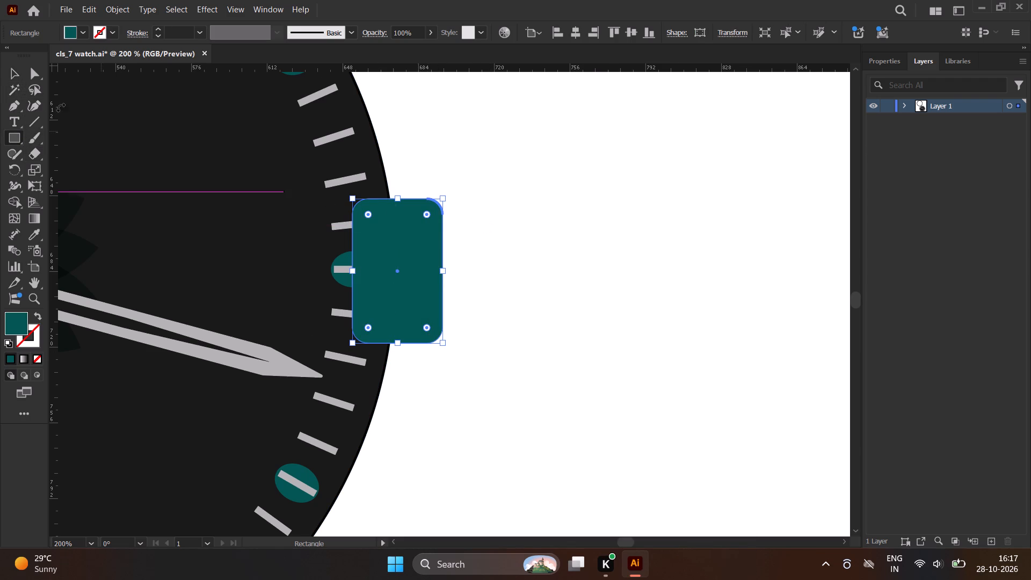
click(14, 70)
click(562, 178)
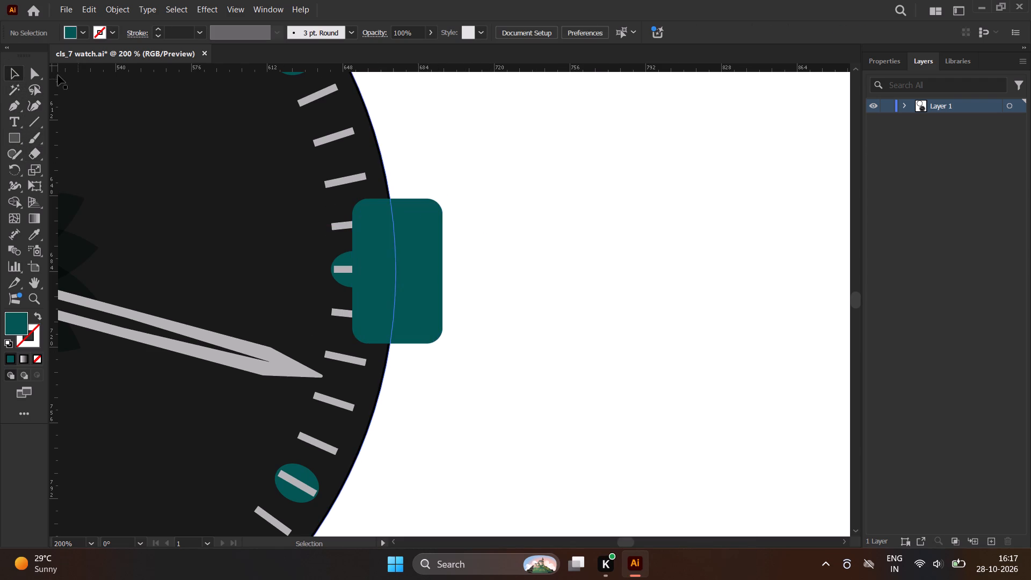
Draw a narrow horizontal rectangle about 38 by 6 pt across the upper part of the crown, reaching its outer edge.
click(14, 137)
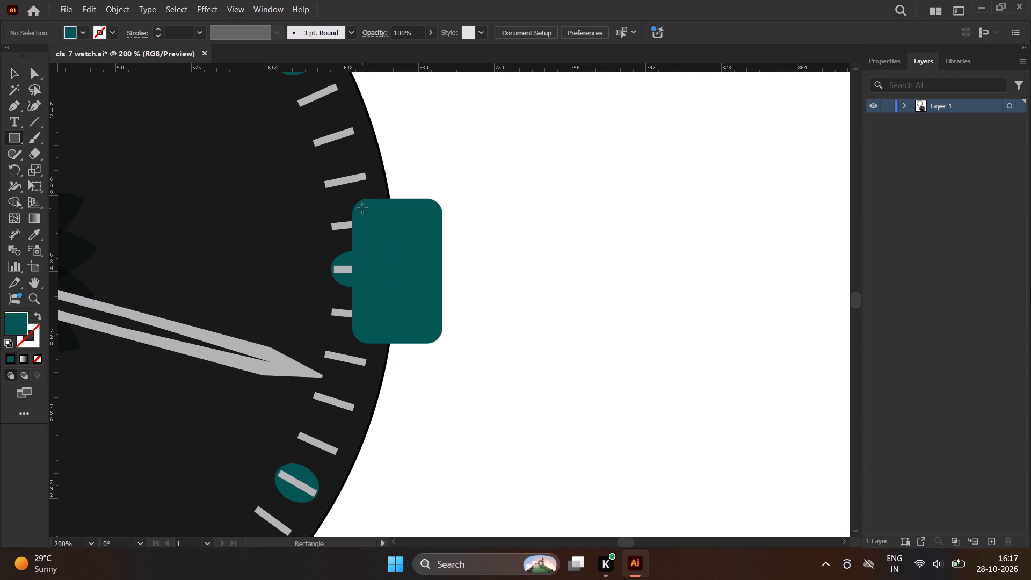
drag(362, 208, 415, 222)
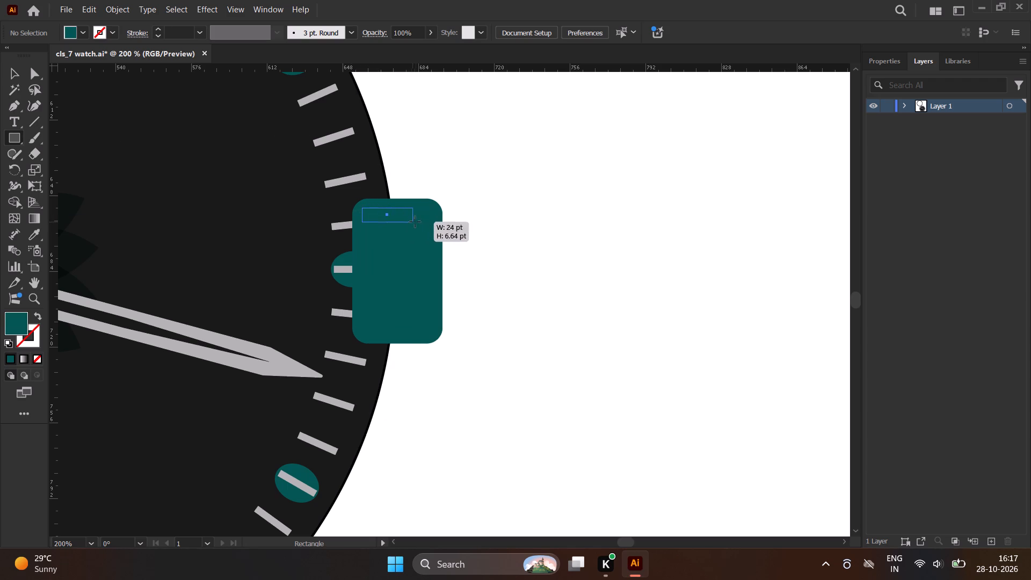
drag(415, 222, 435, 222)
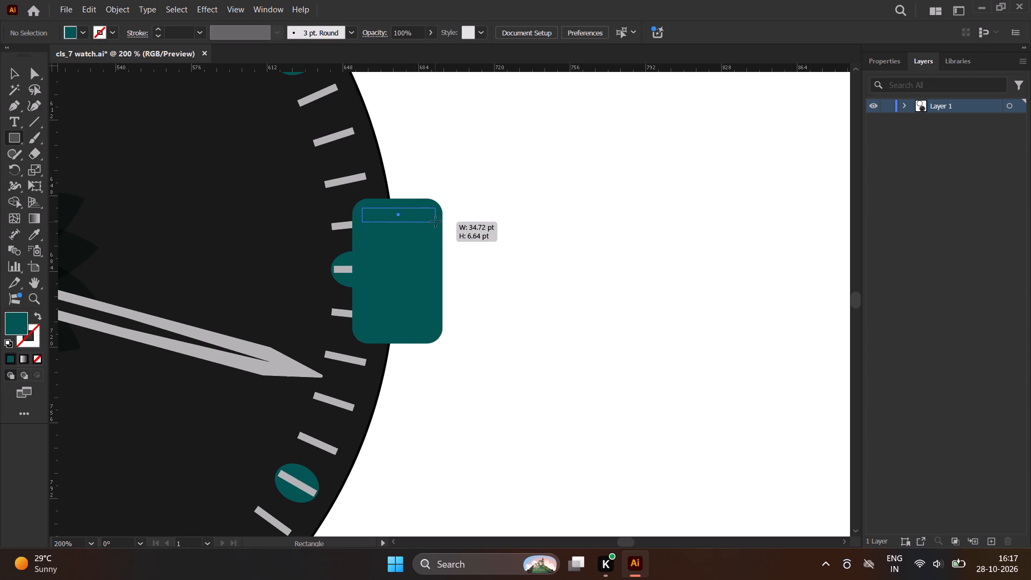
drag(435, 222, 441, 222)
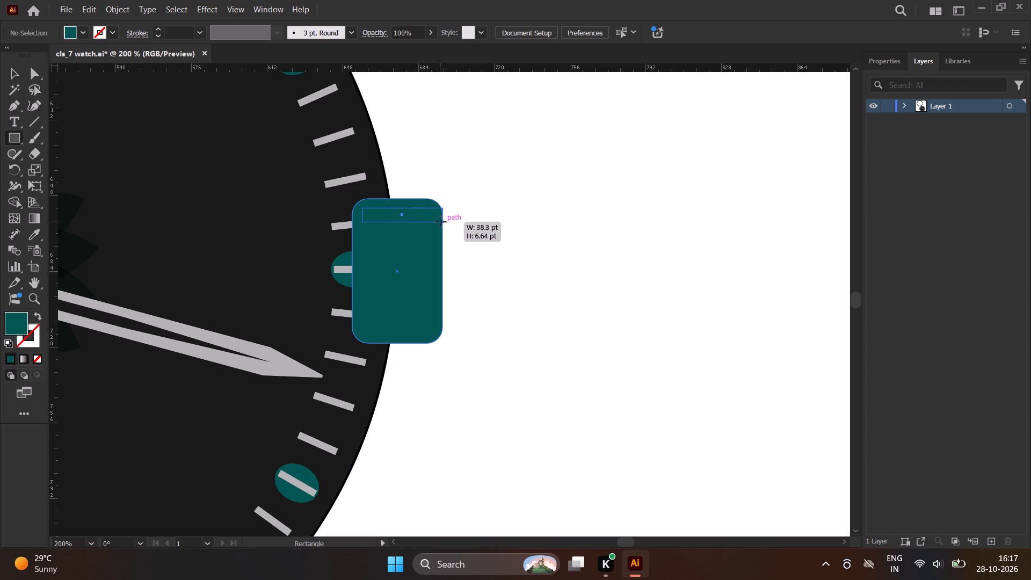
drag(441, 222, 440, 223)
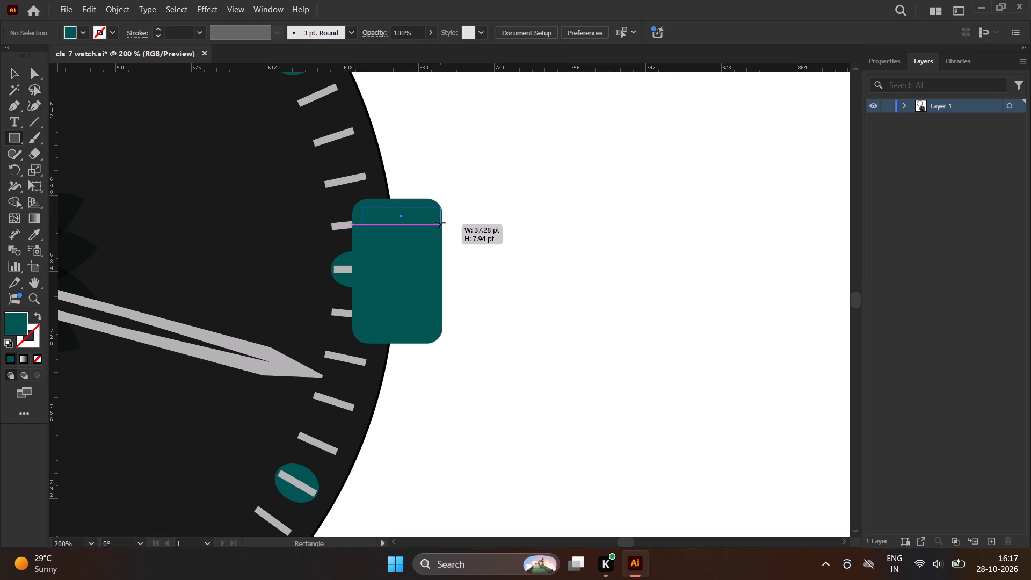
drag(440, 223, 441, 221)
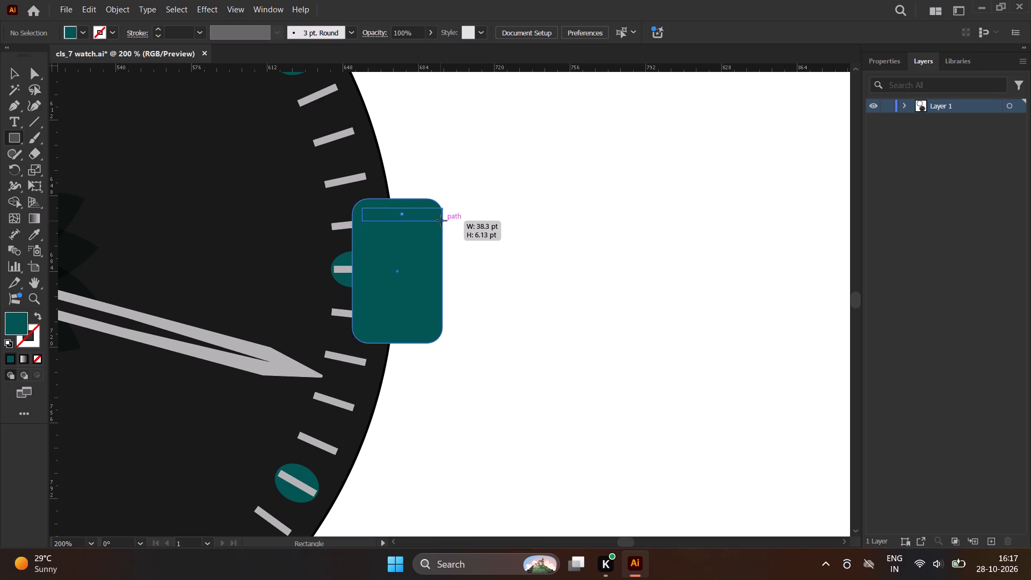
drag(441, 221, 442, 221)
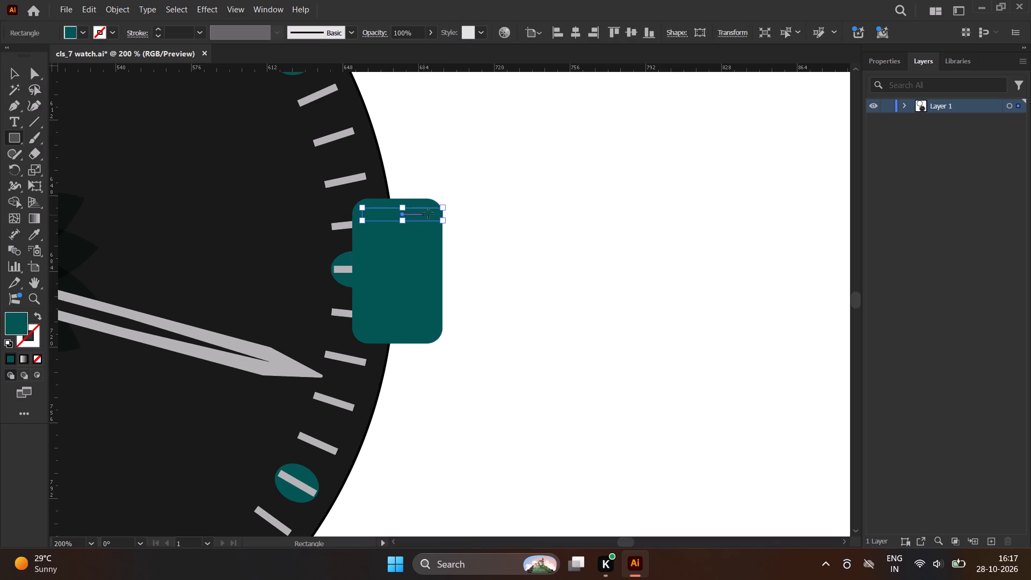
Slightly round all corners of the narrow strip on the crown.
scroll(442, 213, up, 8)
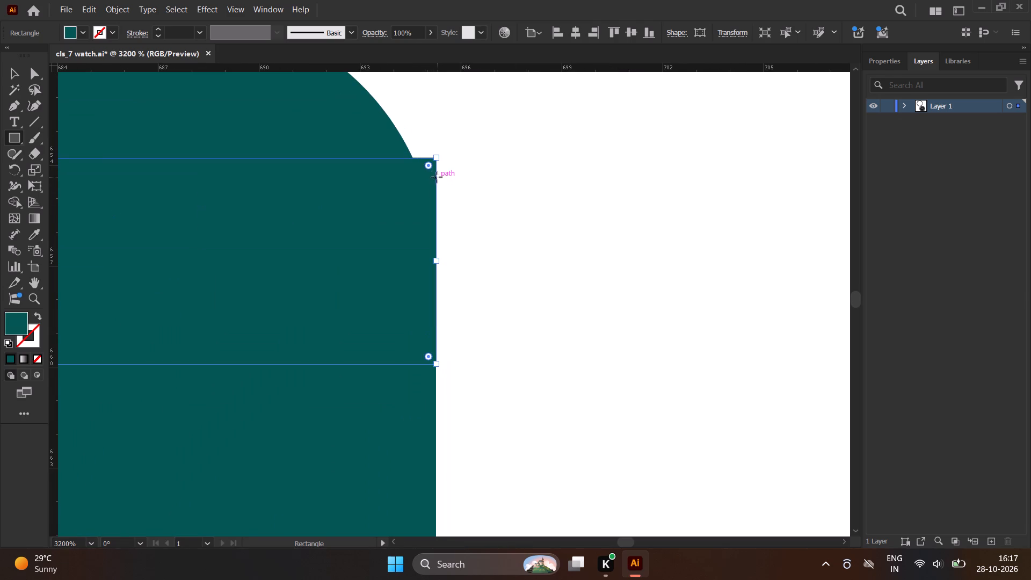
click(430, 168)
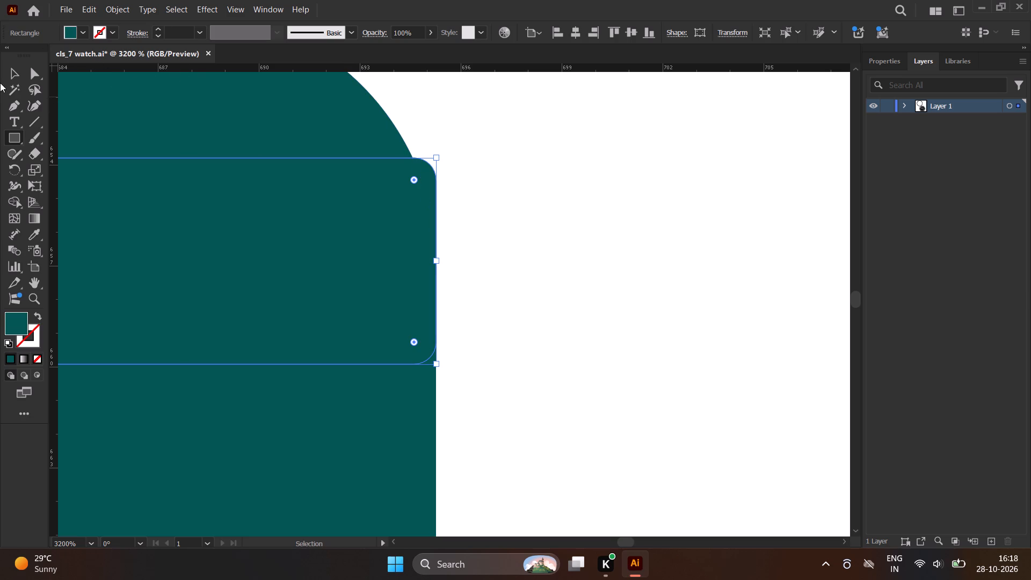
Move the narrow strip slightly inward from the crown's outer edge and deselect it.
click(18, 71)
drag(401, 222, 383, 224)
click(387, 215)
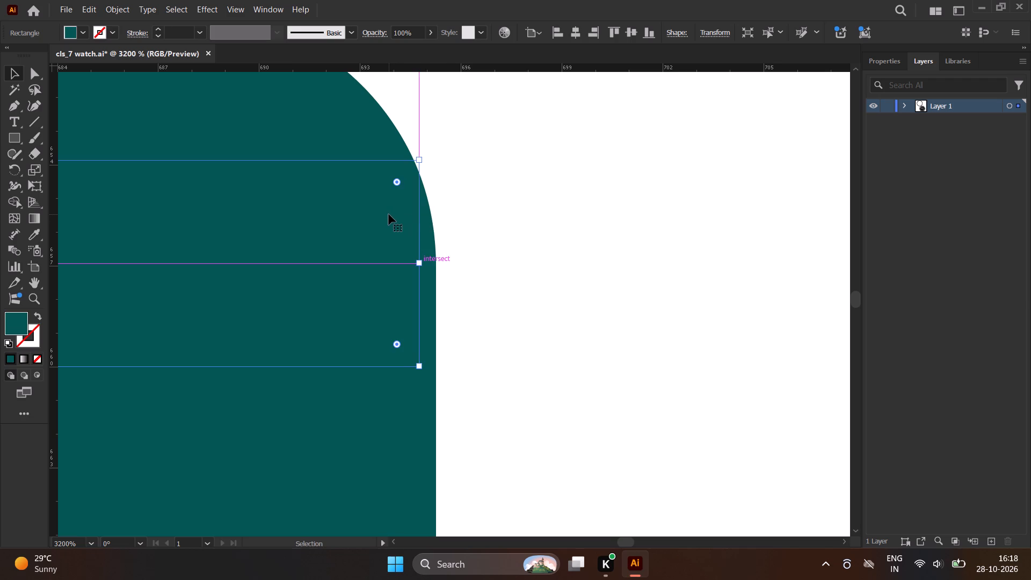
click(480, 207)
Fill the narrow strip with the light grey sampled from a minute marker using the Eyedropper, and deselect it.
click(328, 213)
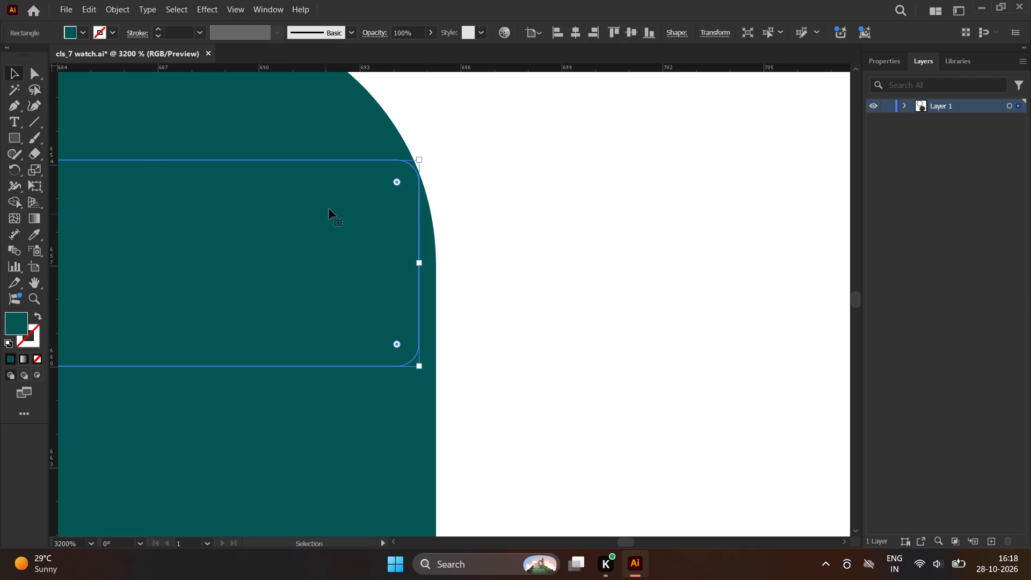
click(79, 31)
scroll(496, 135, down, 1)
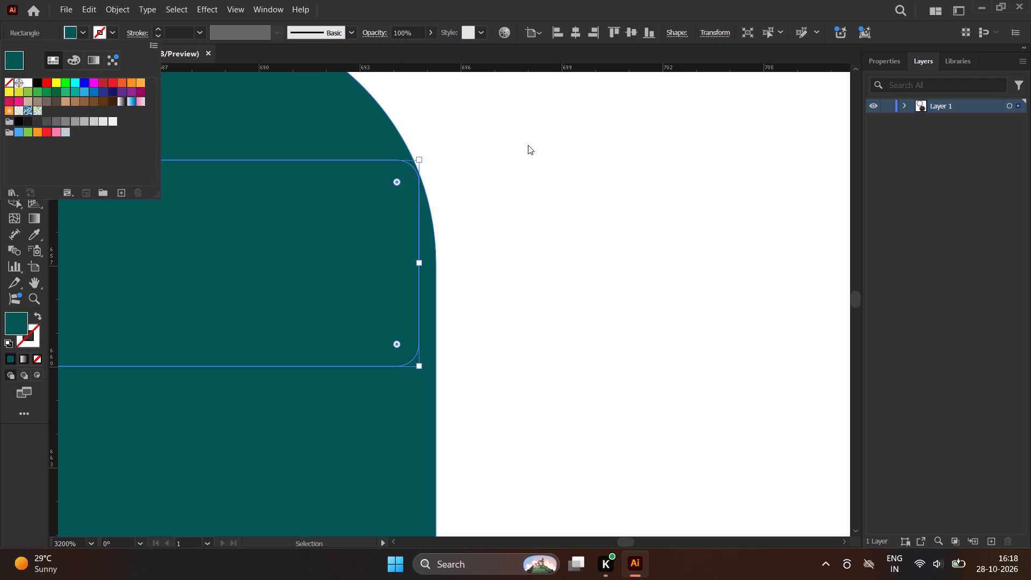
scroll(528, 145, down, 1)
click(86, 31)
scroll(412, 128, down, 1)
scroll(484, 142, down, 1)
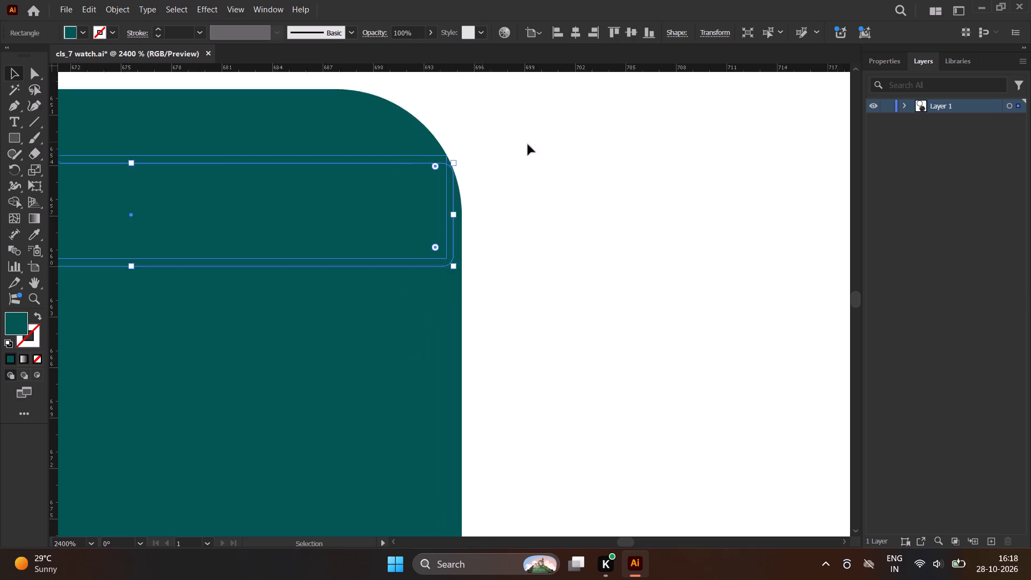
scroll(528, 144, down, 3)
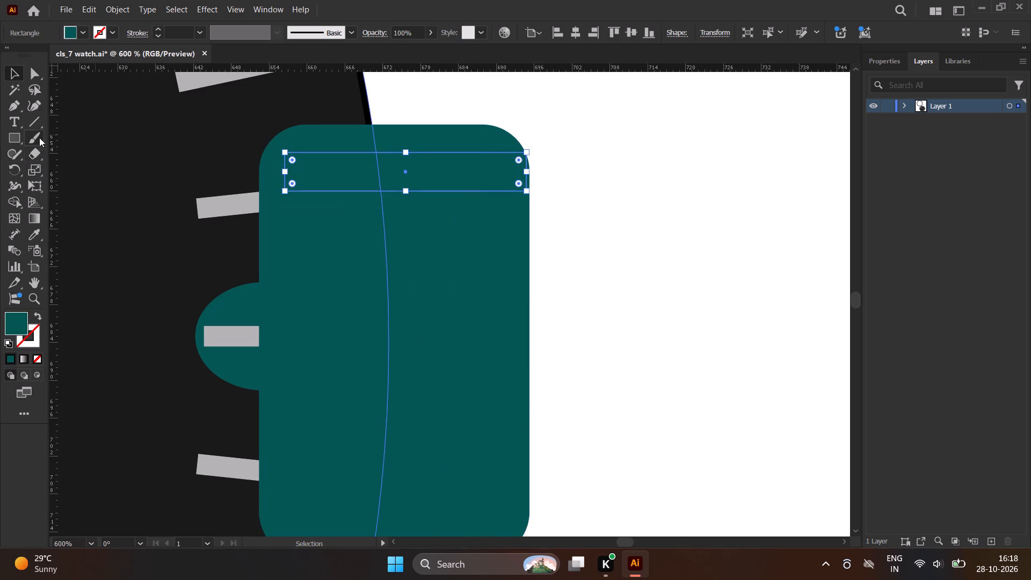
click(36, 235)
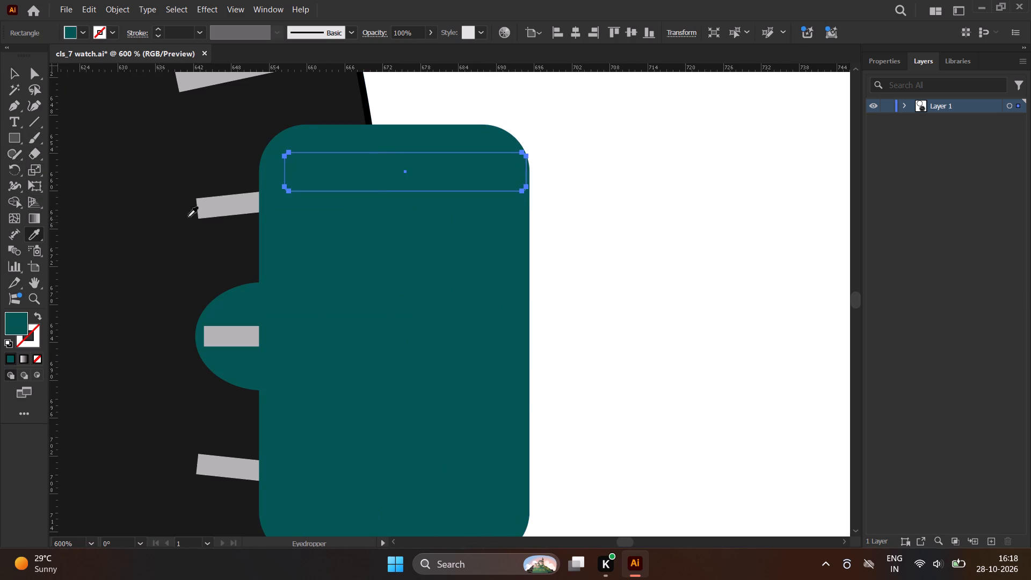
click(220, 214)
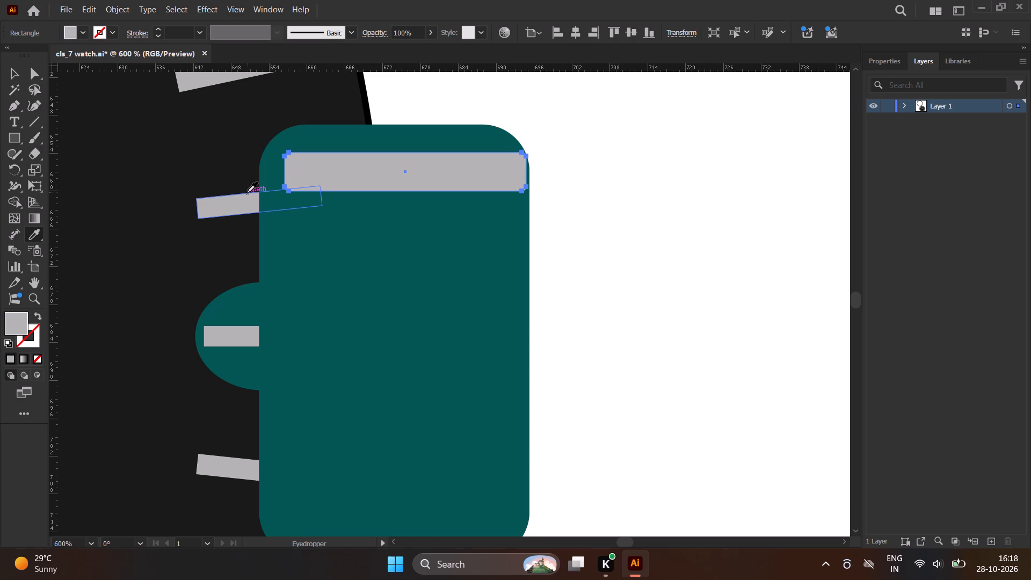
click(667, 205)
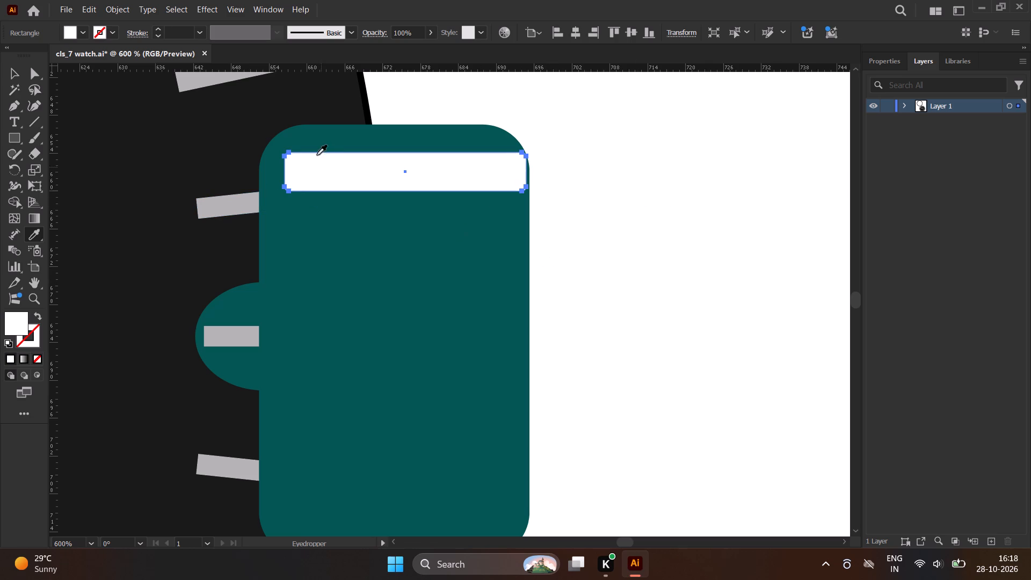
click(228, 201)
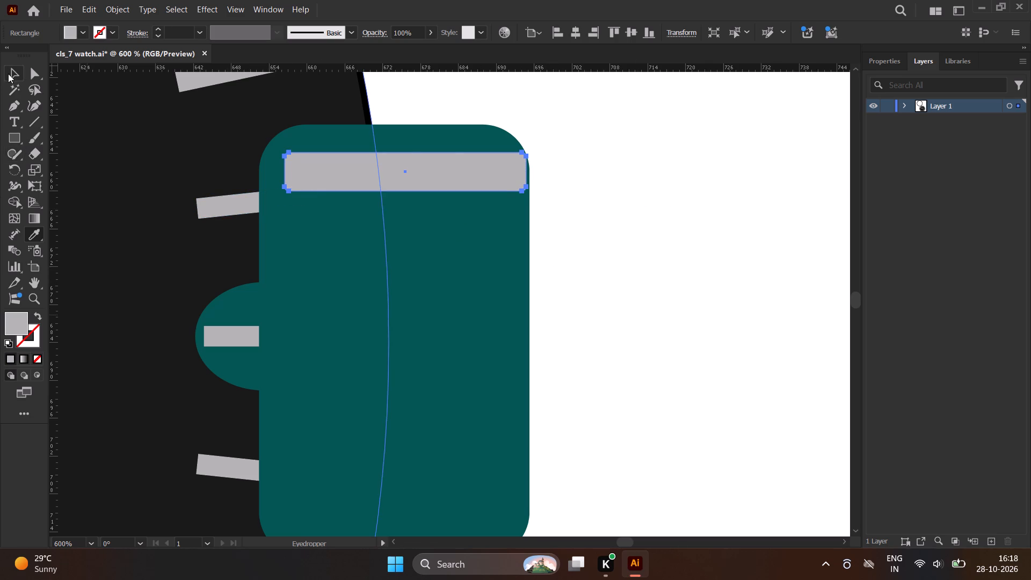
click(8, 74)
click(601, 168)
Move the light grey strip on the crown straight down by about 1 pt.
scroll(579, 234, down, 1)
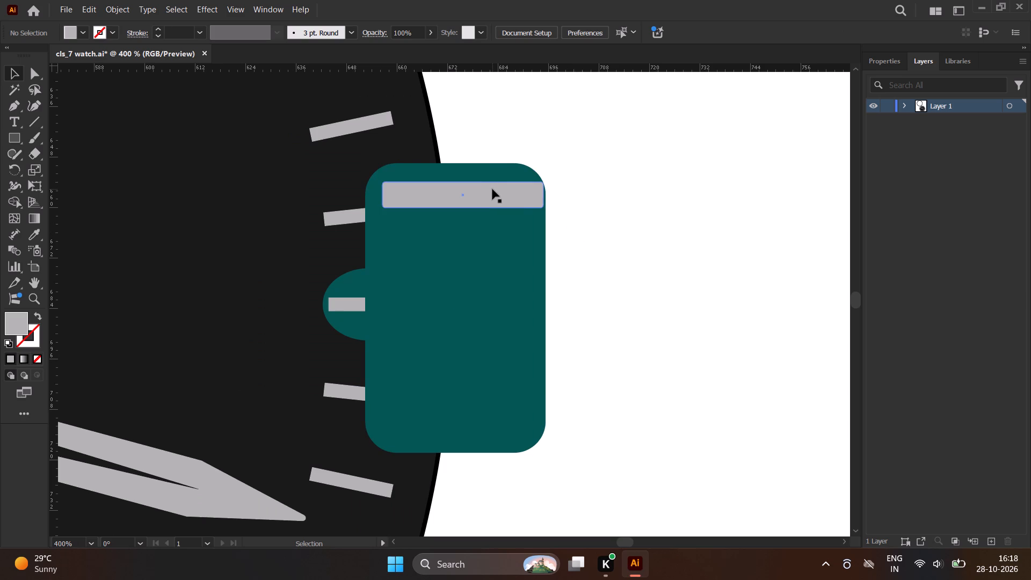
scroll(549, 193, up, 2)
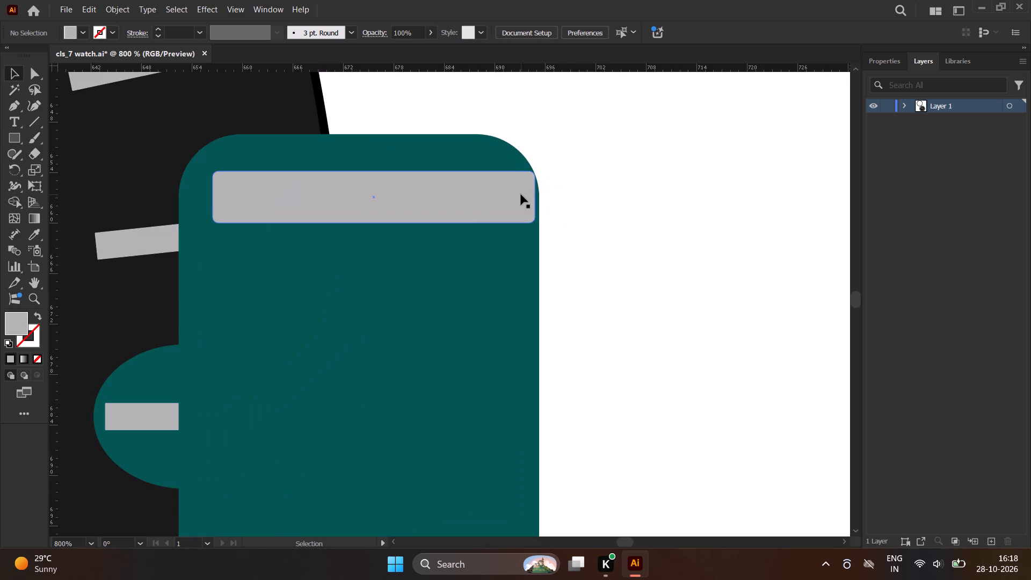
scroll(521, 194, up, 2)
scroll(602, 182, down, 1)
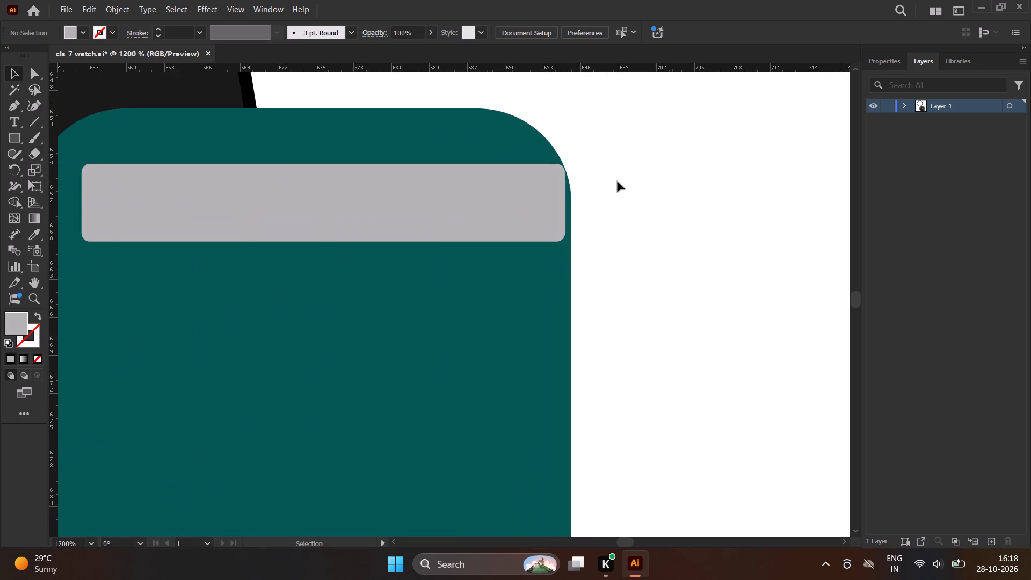
scroll(618, 182, down, 2)
drag(527, 187, 522, 175)
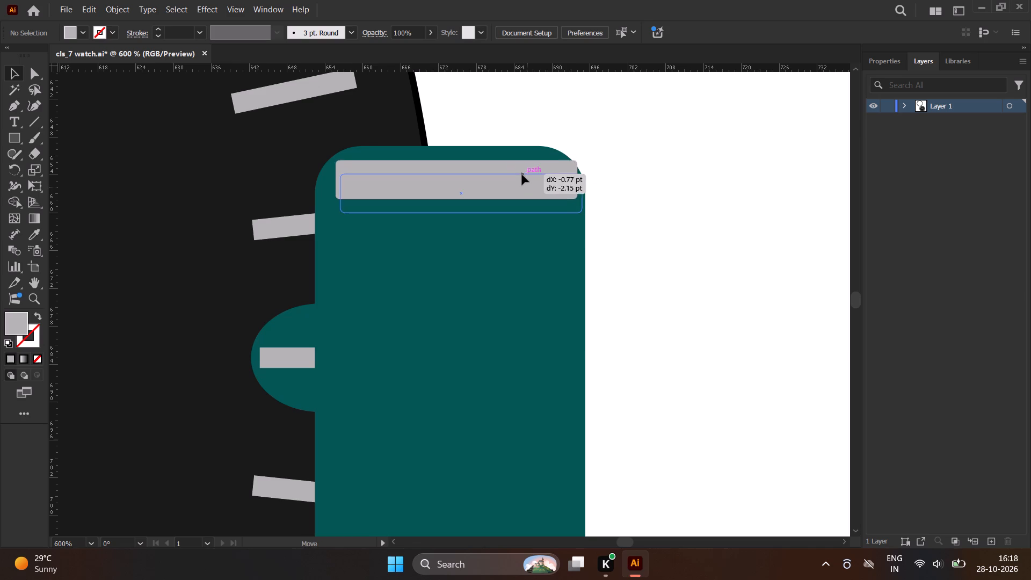
drag(522, 175, 533, 165)
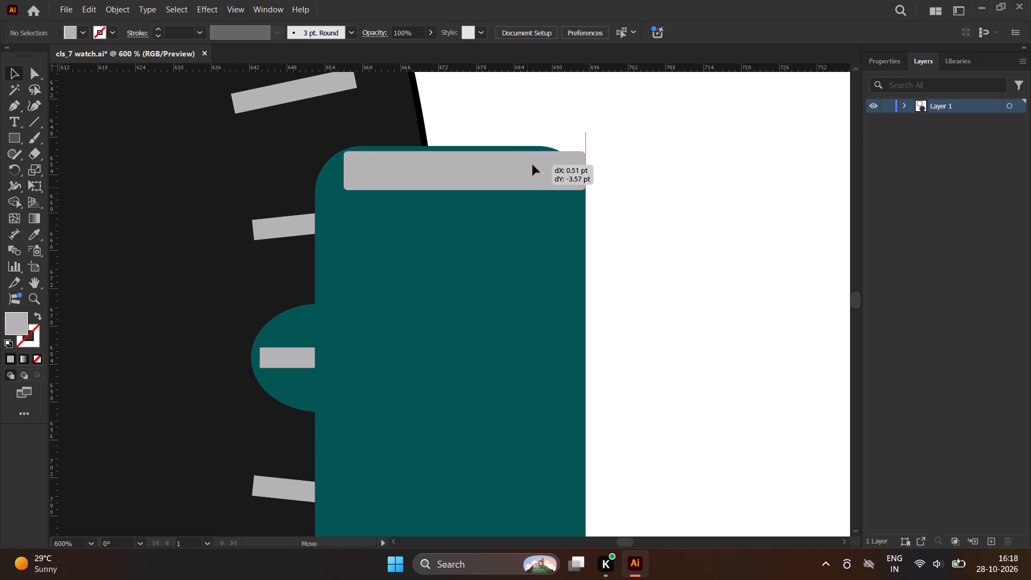
drag(533, 165, 527, 187)
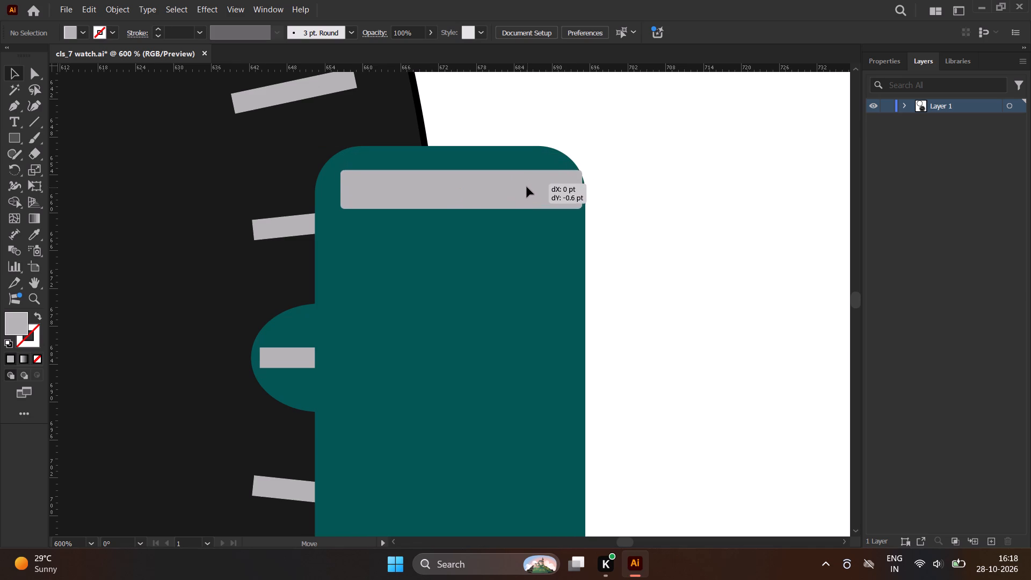
drag(527, 187, 526, 194)
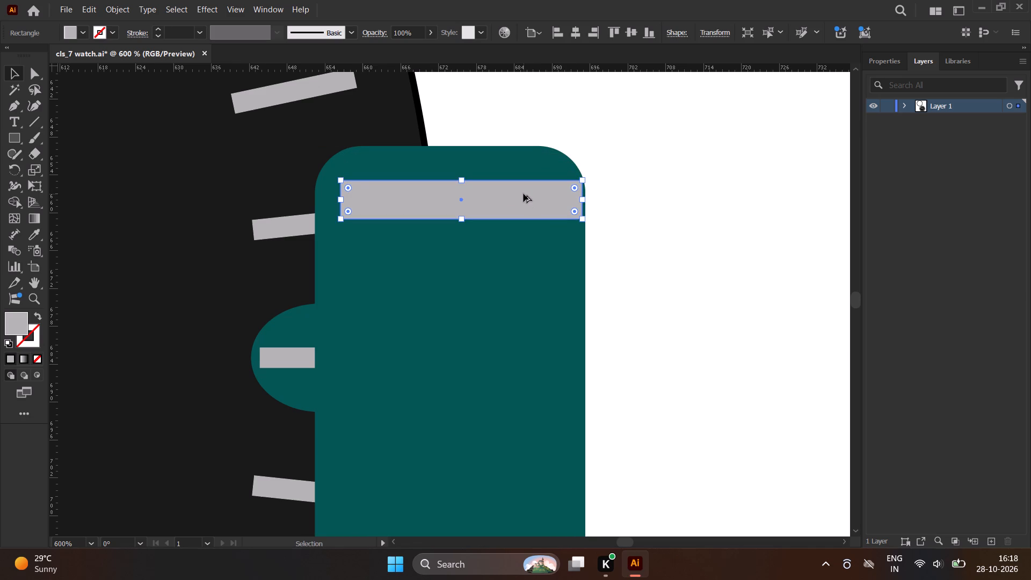
Duplicate the light grey strip about 9 pt straight below the original on the crown.
alt+drag(524, 194, 522, 250)
Move the original upper strip straight up about 4.5 pt, close to the crown's top edge.
drag(515, 207, 515, 186)
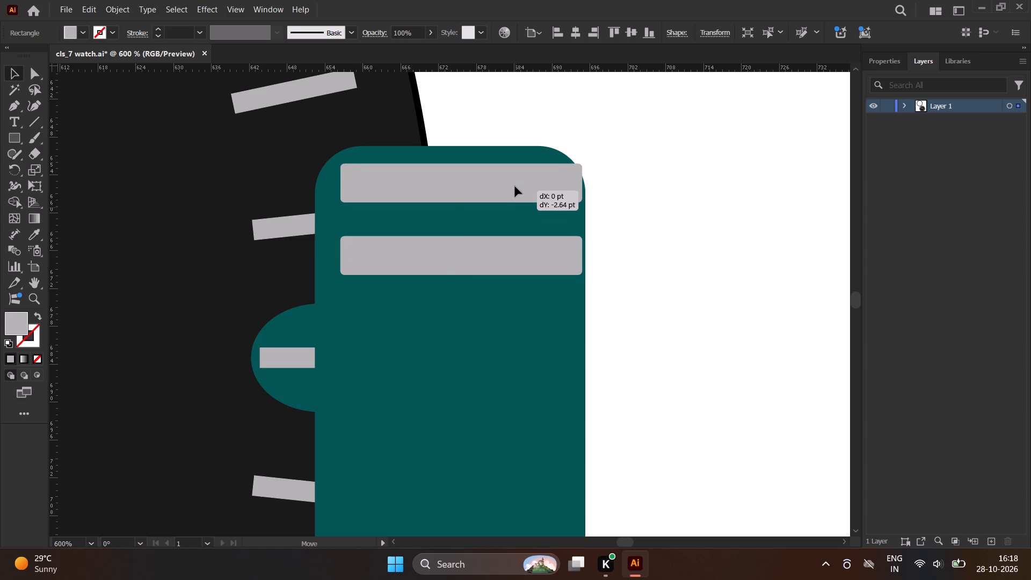
drag(515, 186, 515, 179)
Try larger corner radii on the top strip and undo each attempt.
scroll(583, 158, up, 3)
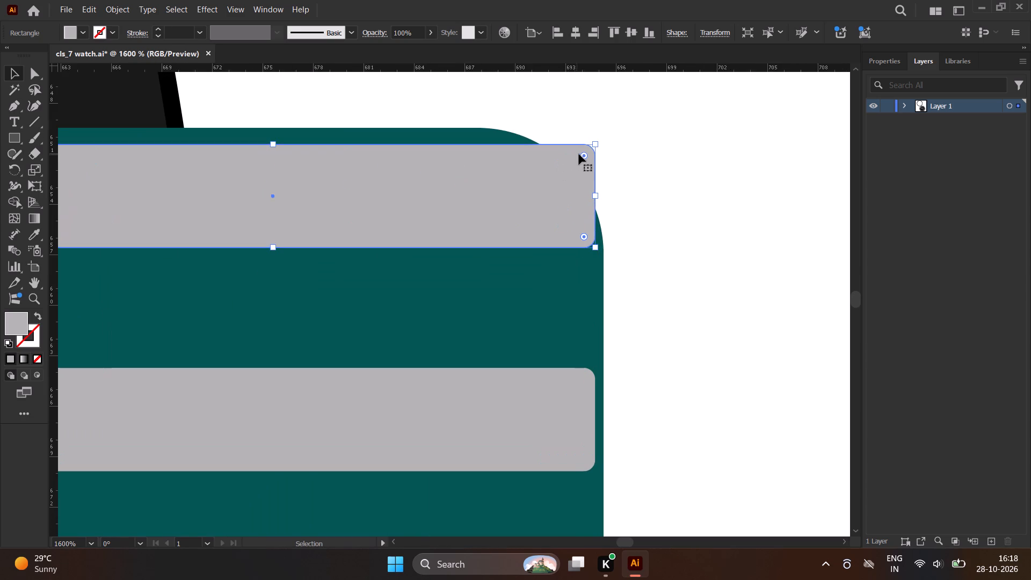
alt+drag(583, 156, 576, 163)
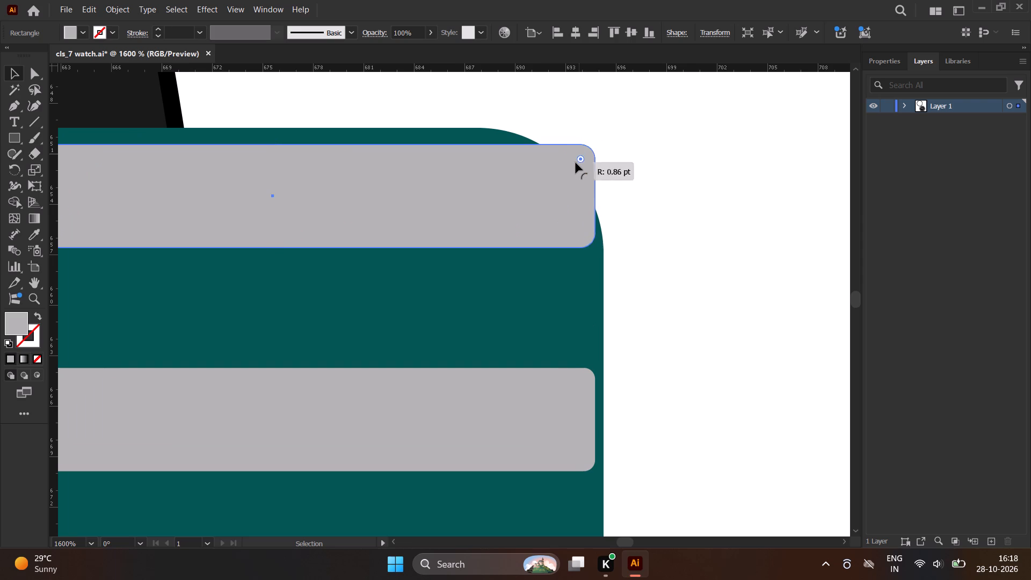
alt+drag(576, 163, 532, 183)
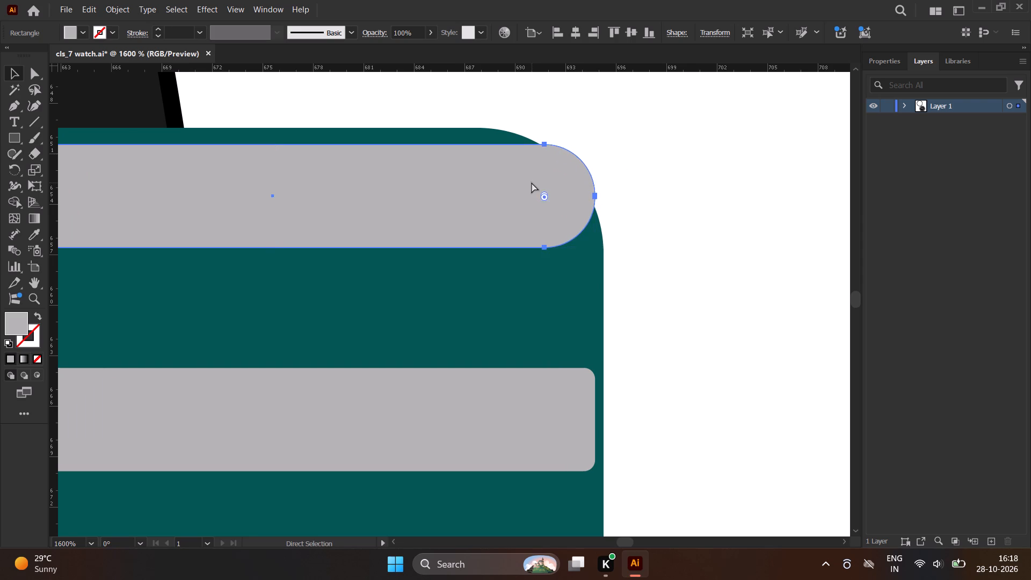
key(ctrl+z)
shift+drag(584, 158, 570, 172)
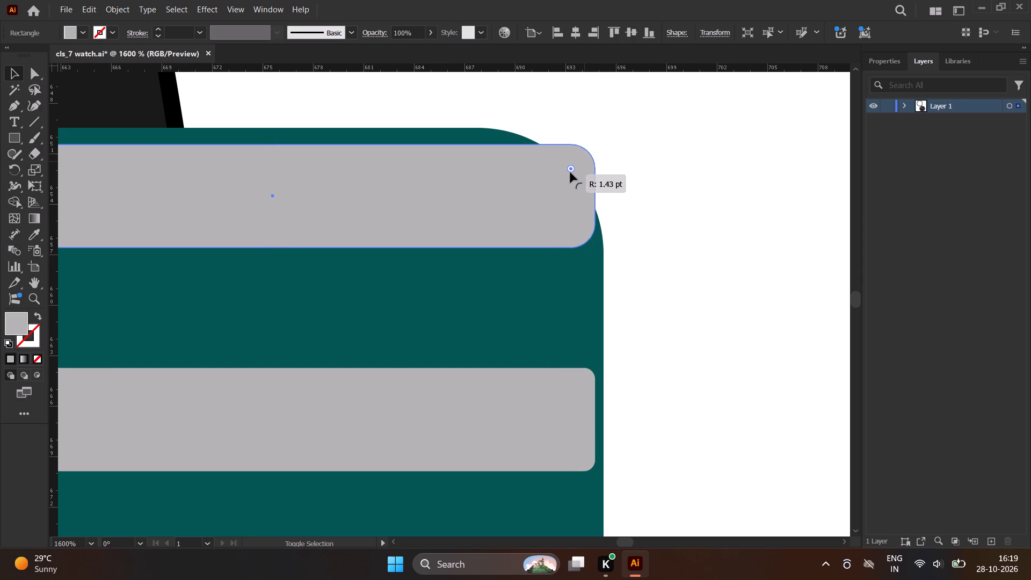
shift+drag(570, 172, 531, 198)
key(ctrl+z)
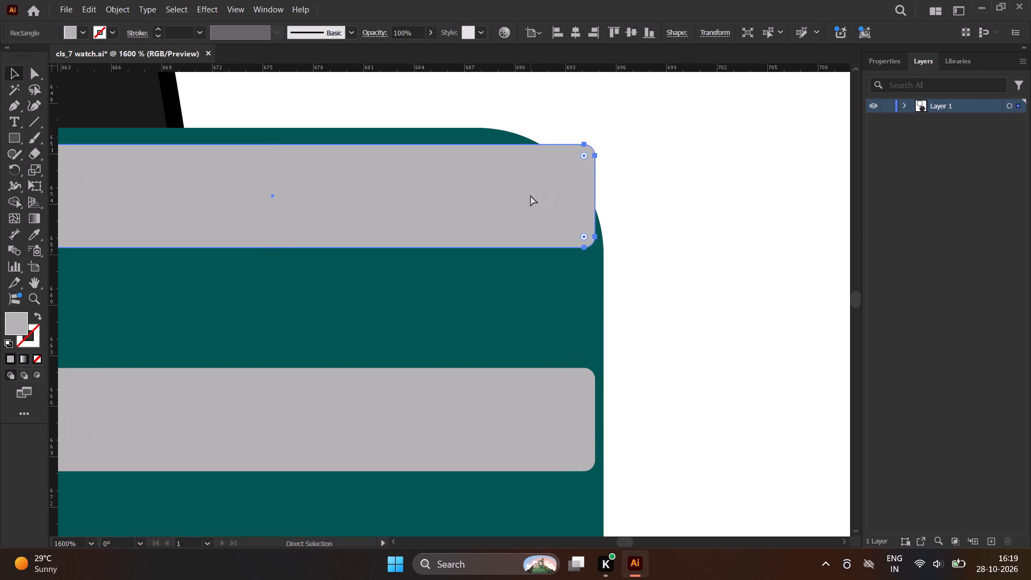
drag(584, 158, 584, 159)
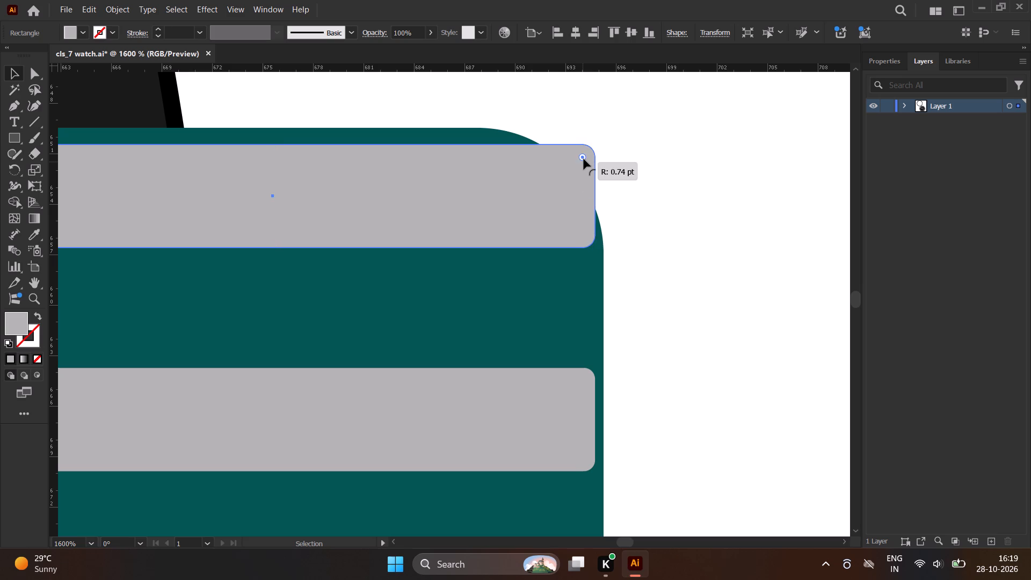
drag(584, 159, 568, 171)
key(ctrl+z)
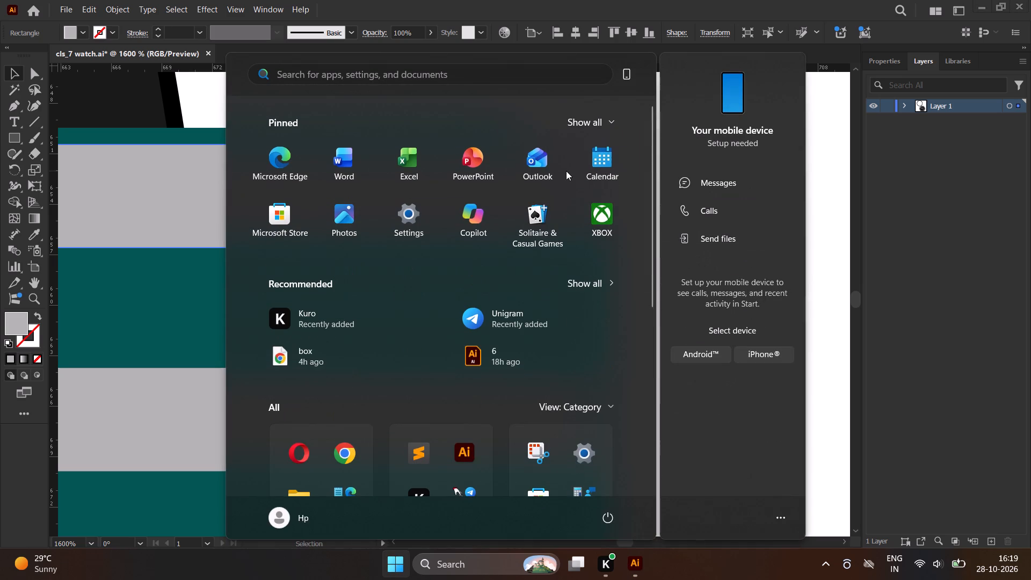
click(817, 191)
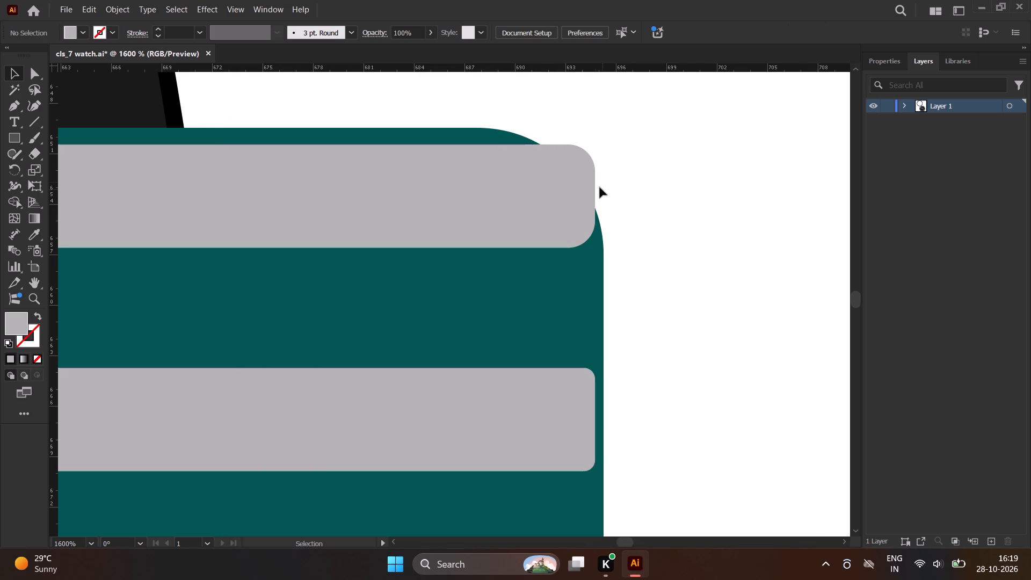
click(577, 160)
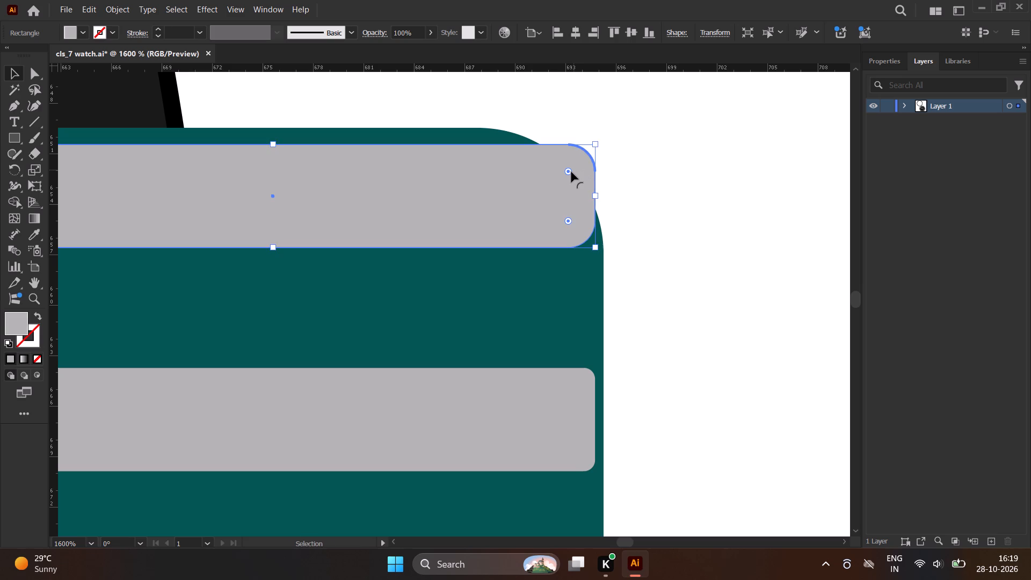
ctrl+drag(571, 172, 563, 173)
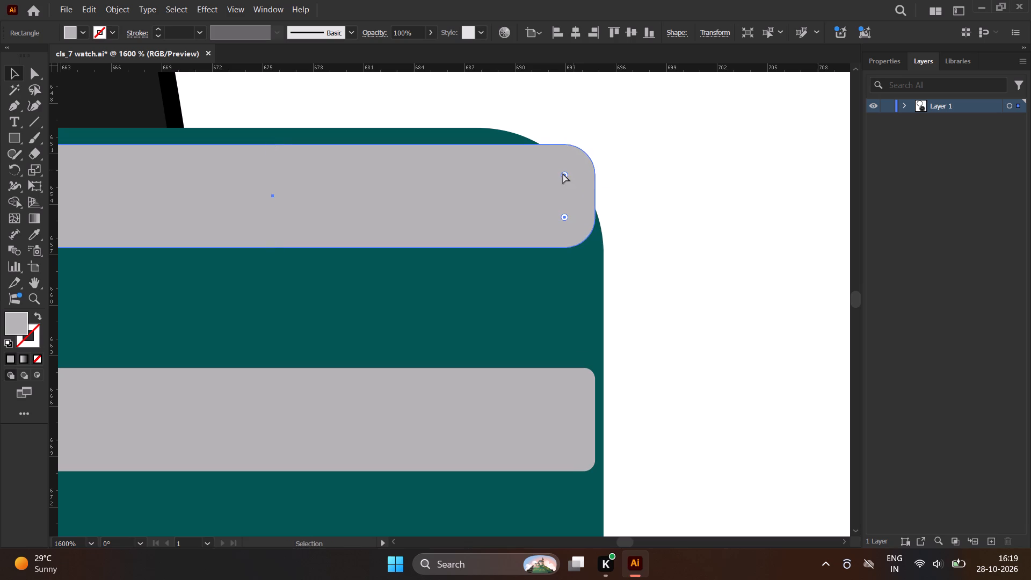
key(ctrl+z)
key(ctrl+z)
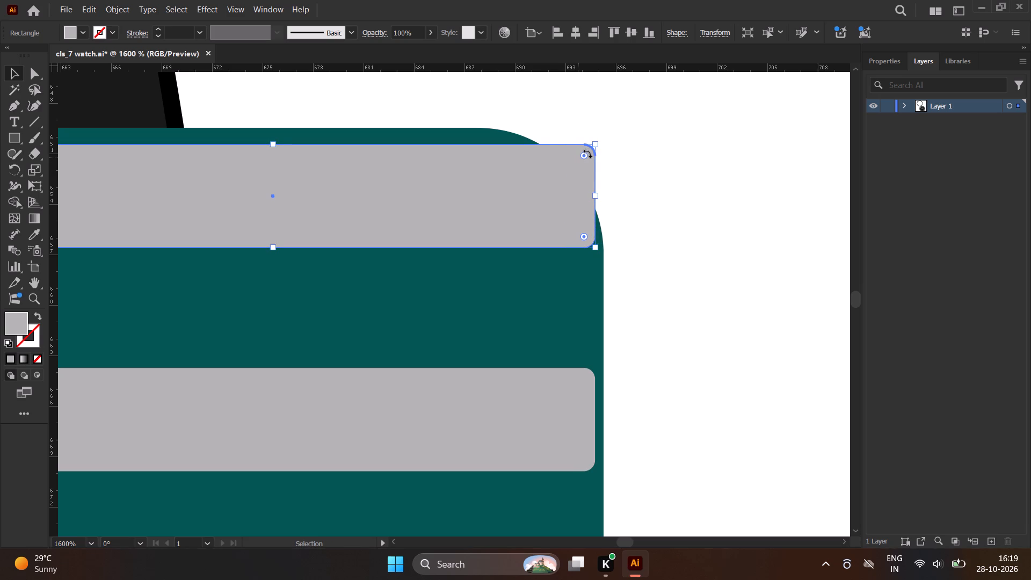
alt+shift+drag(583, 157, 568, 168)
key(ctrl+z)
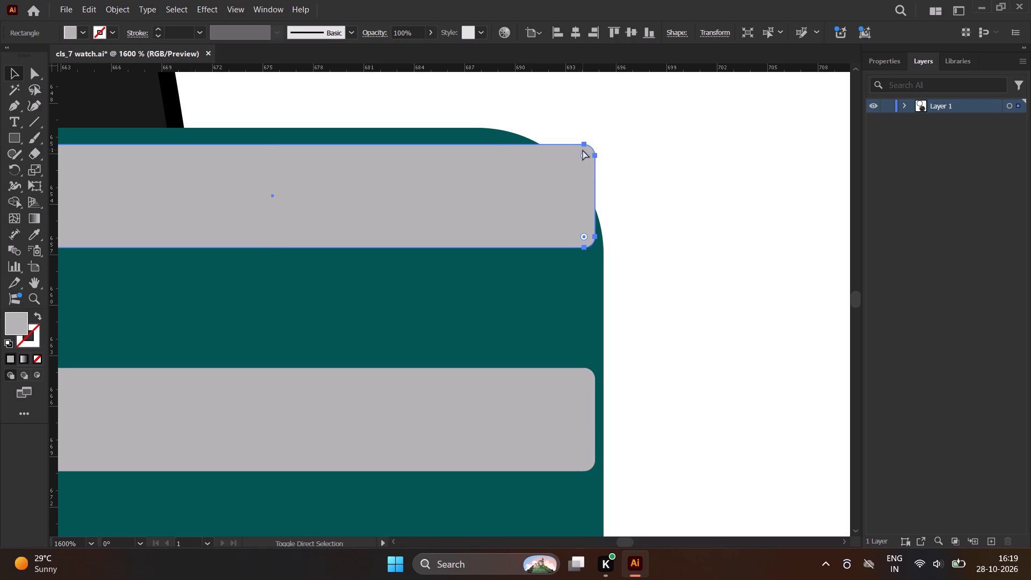
Set the top strip's corner radius to about 0.5 pt and deselect it.
ctrl+shift+drag(583, 153, 564, 165)
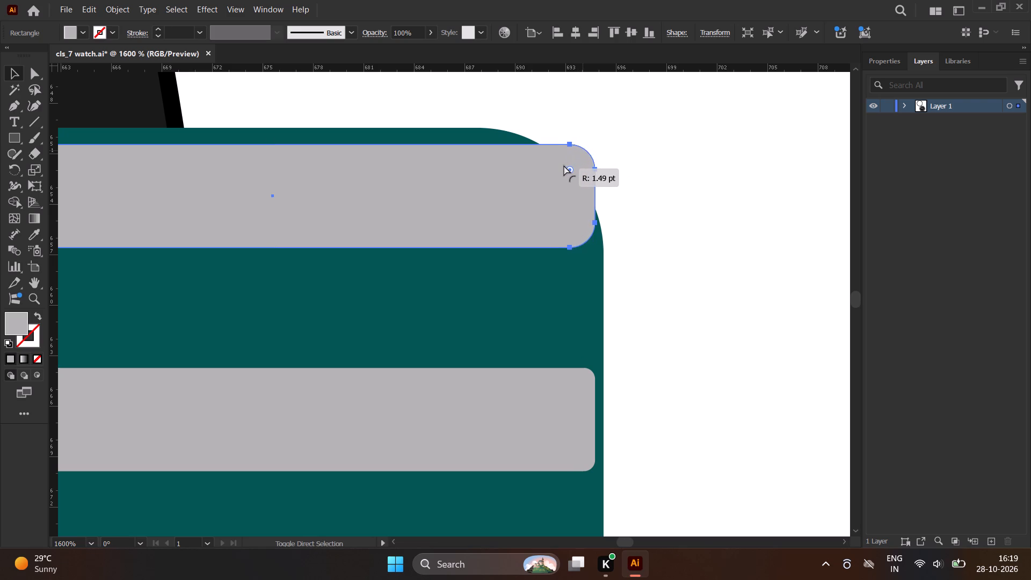
ctrl+shift+drag(564, 165, 504, 186)
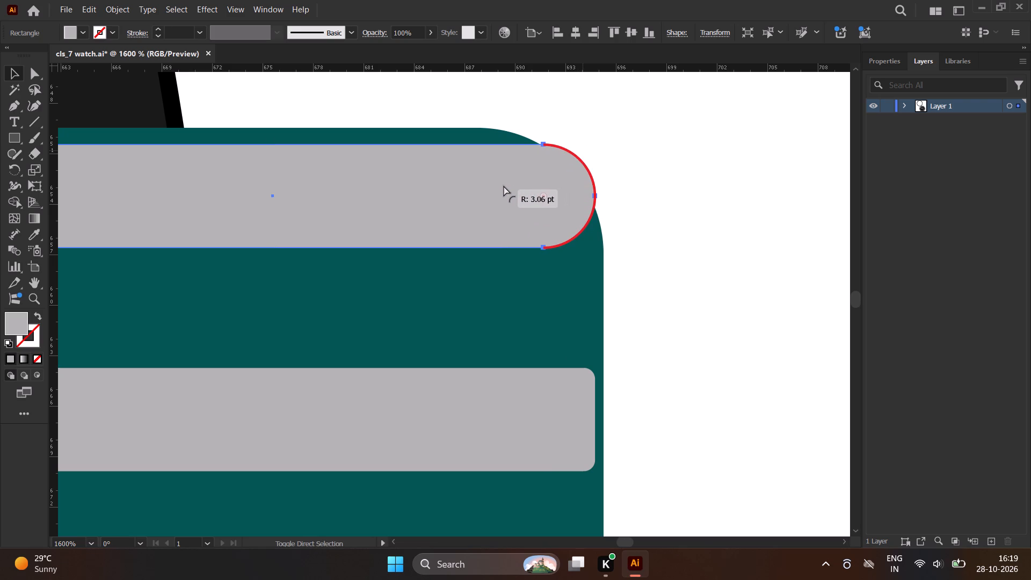
ctrl+shift+drag(504, 186, 596, 165)
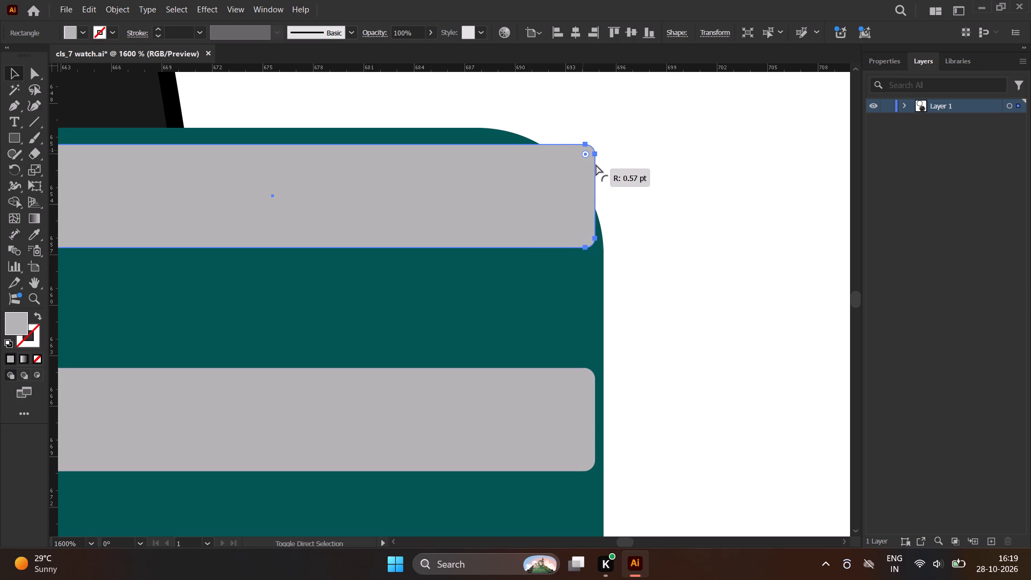
ctrl+shift+drag(596, 165, 597, 163)
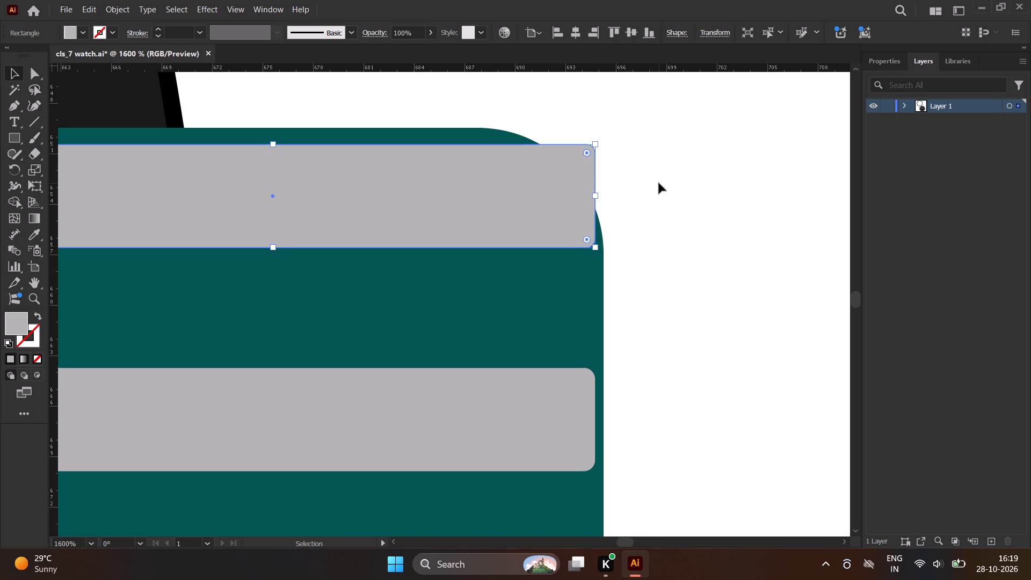
click(659, 183)
Add an anchor point in the middle of the top strip's rounded upper outer corner.
scroll(600, 199, down, 1)
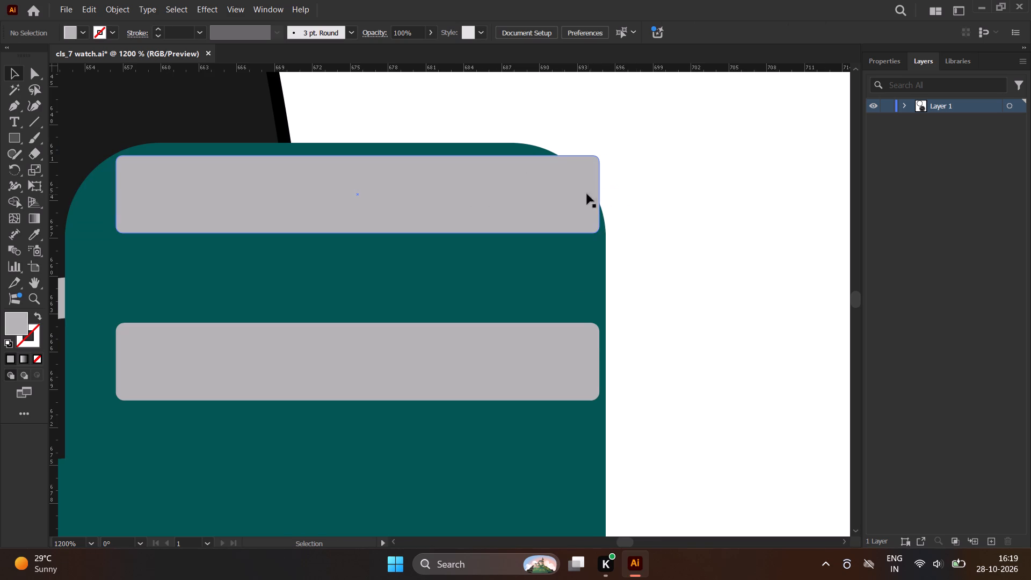
scroll(561, 197, down, 1)
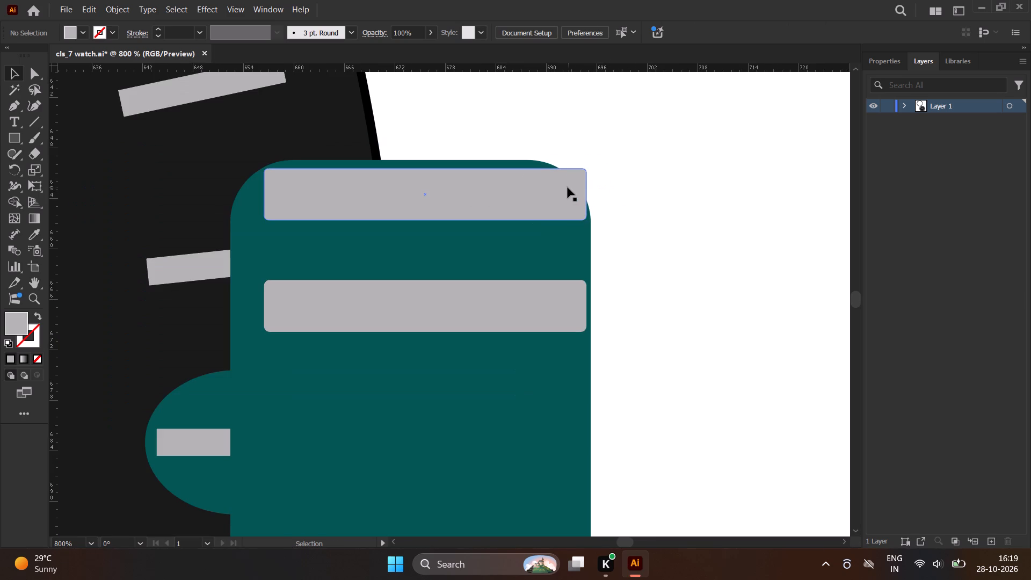
click(583, 177)
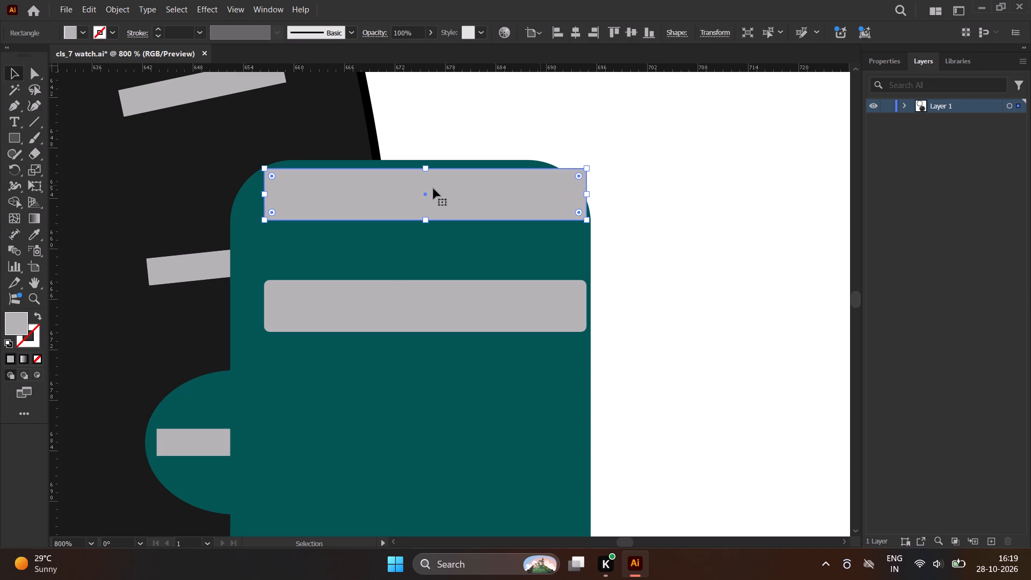
click(13, 110)
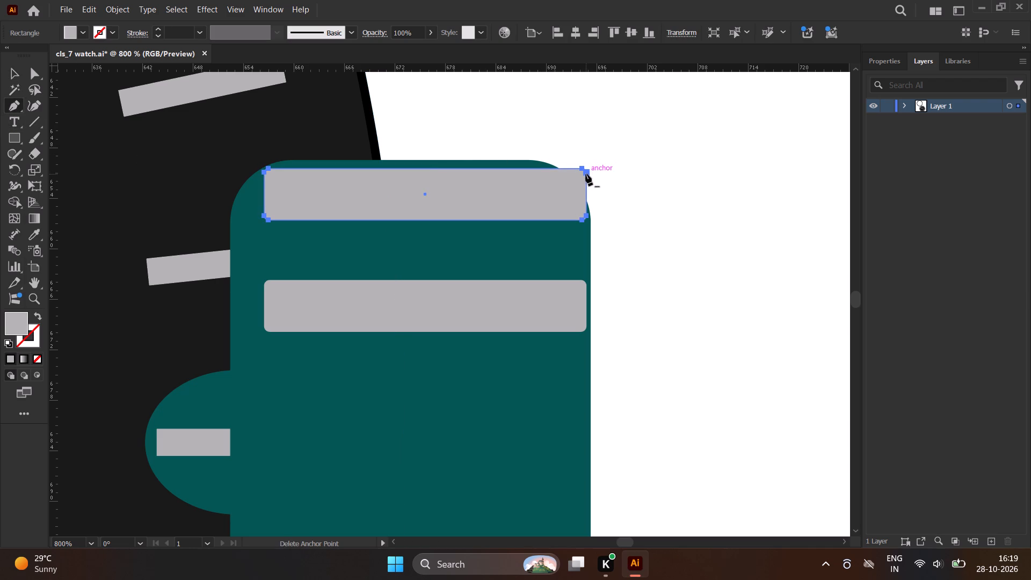
right_click(11, 104)
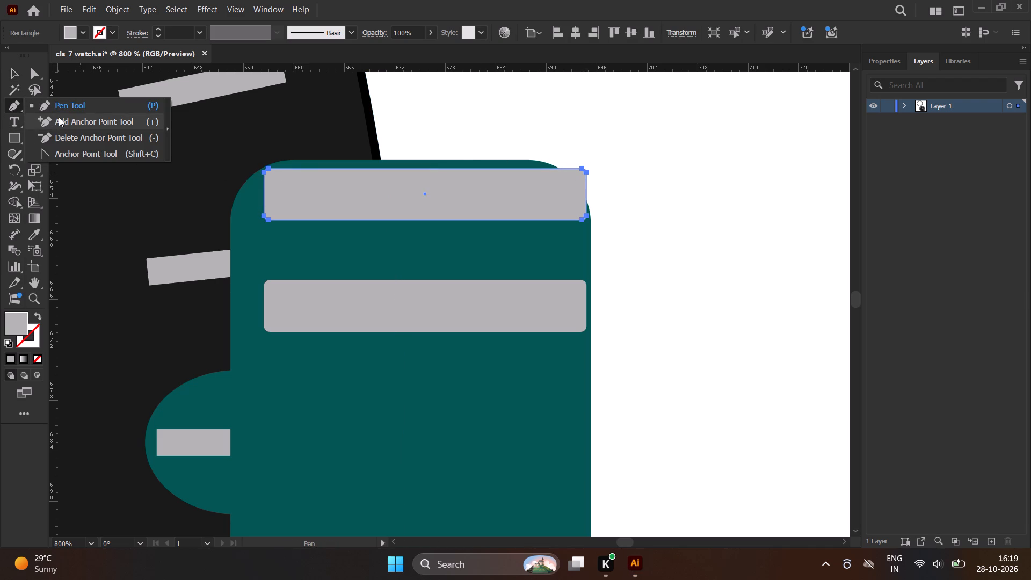
click(60, 151)
scroll(575, 171, up, 3)
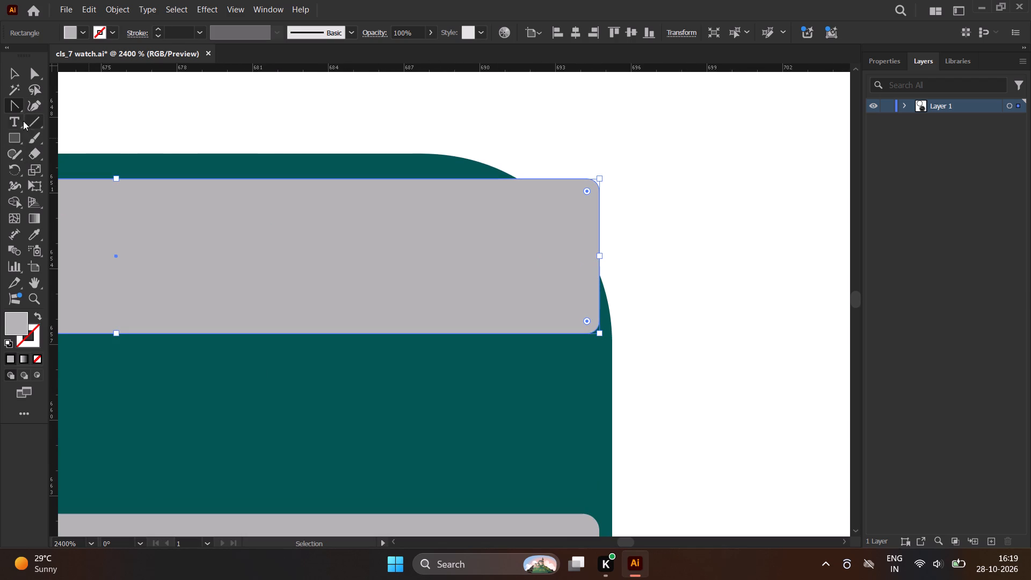
right_click(11, 105)
click(55, 117)
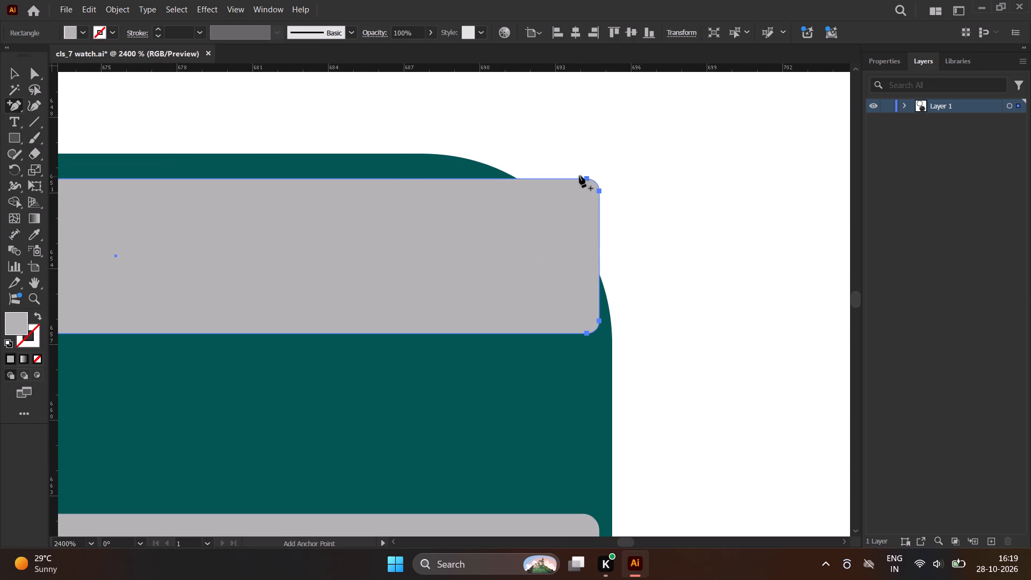
click(595, 182)
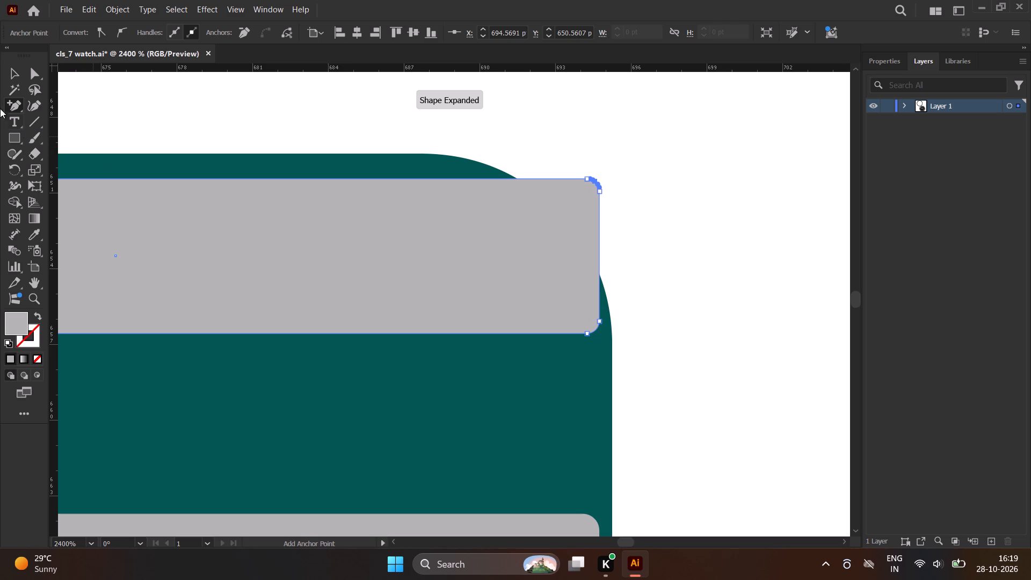
Move the added middle anchor of the top strip's upper outer corner inward onto the crown's curve, about X 693.26, Y 651.87 pt.
right_click(10, 103)
click(63, 153)
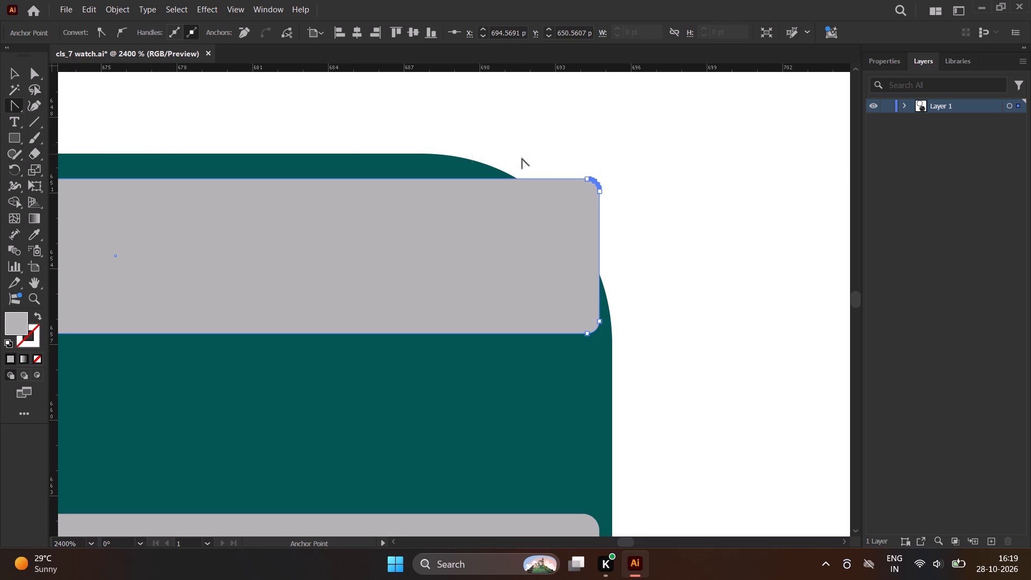
scroll(598, 163, up, 3)
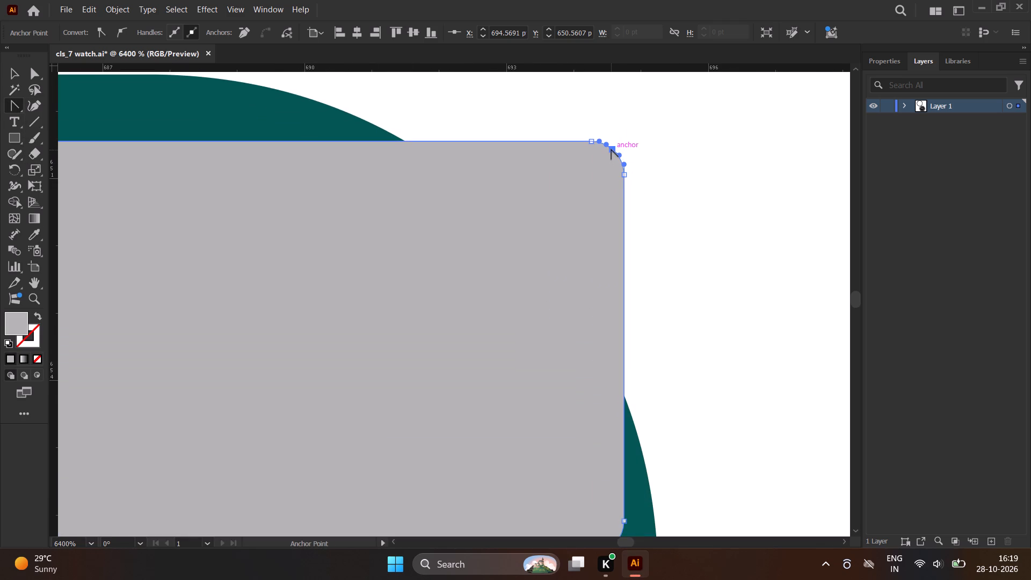
shift+drag(613, 148, 576, 170)
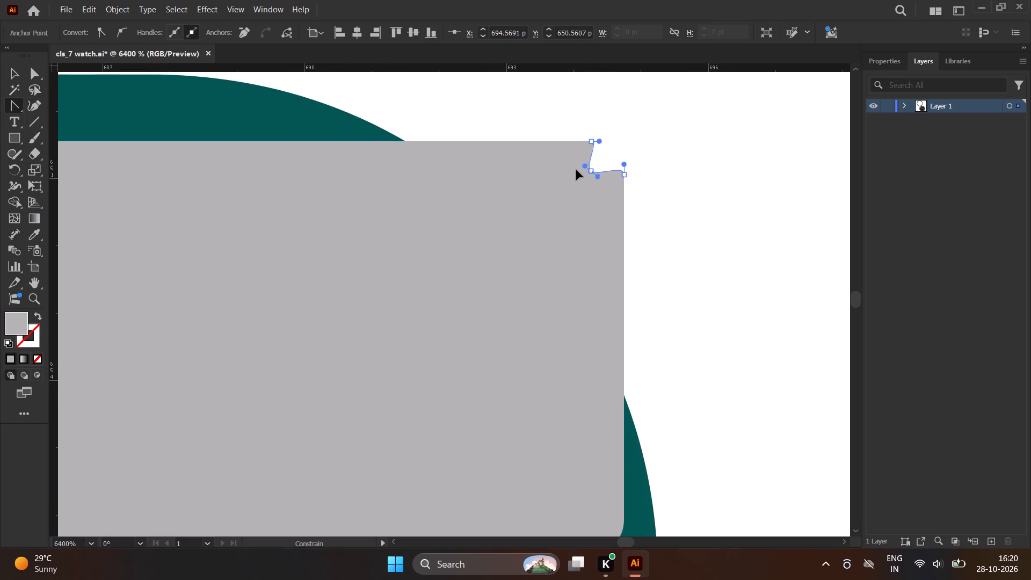
shift+drag(576, 170, 492, 206)
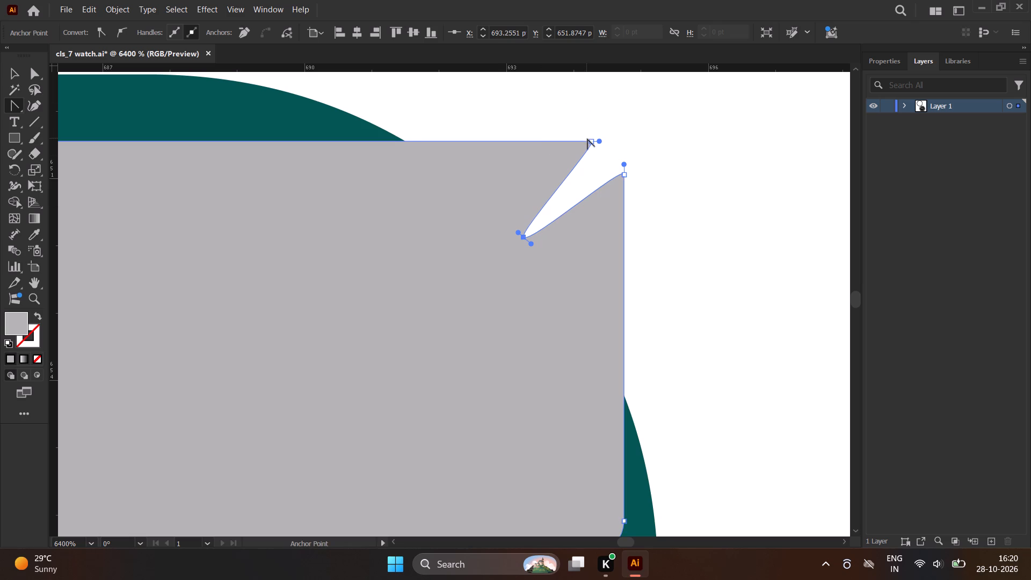
Slide the corner's upper anchor along the strip's top edge to meet the crown's outline, at about X 691.5 pt.
drag(590, 141, 517, 165)
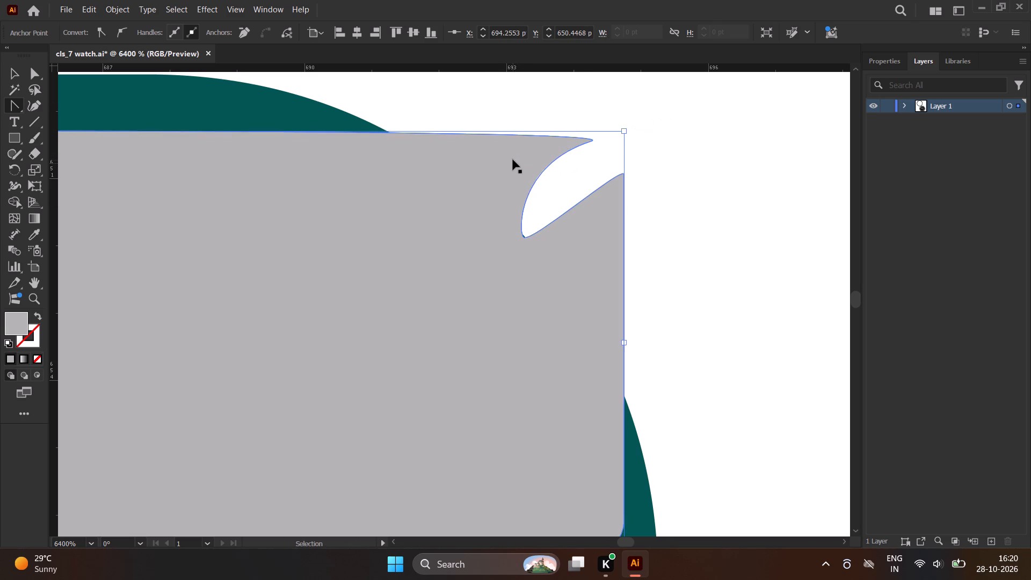
key(ctrl+z)
shift+drag(589, 141, 576, 142)
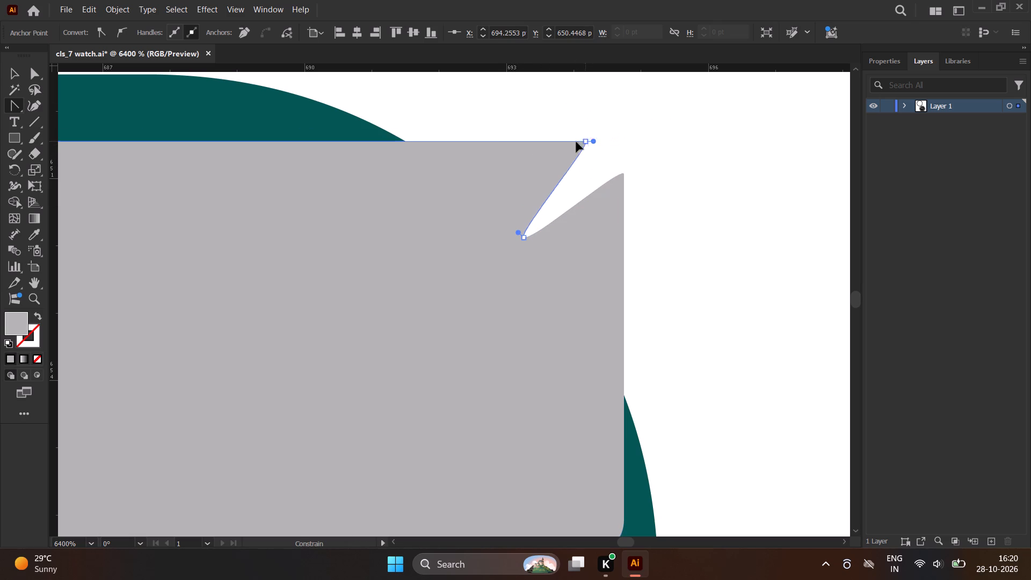
shift+drag(576, 142, 414, 171)
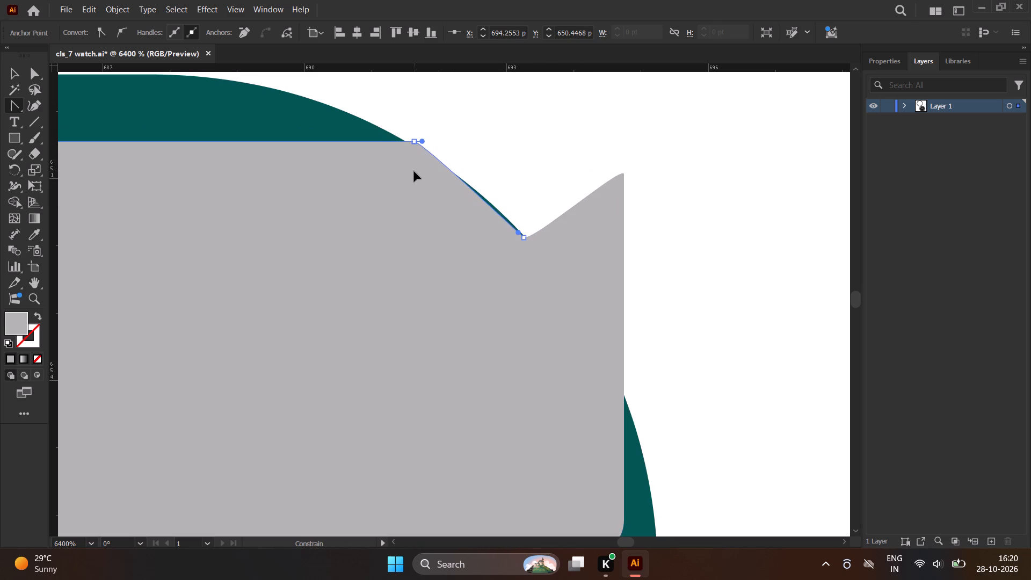
shift+drag(414, 171, 404, 173)
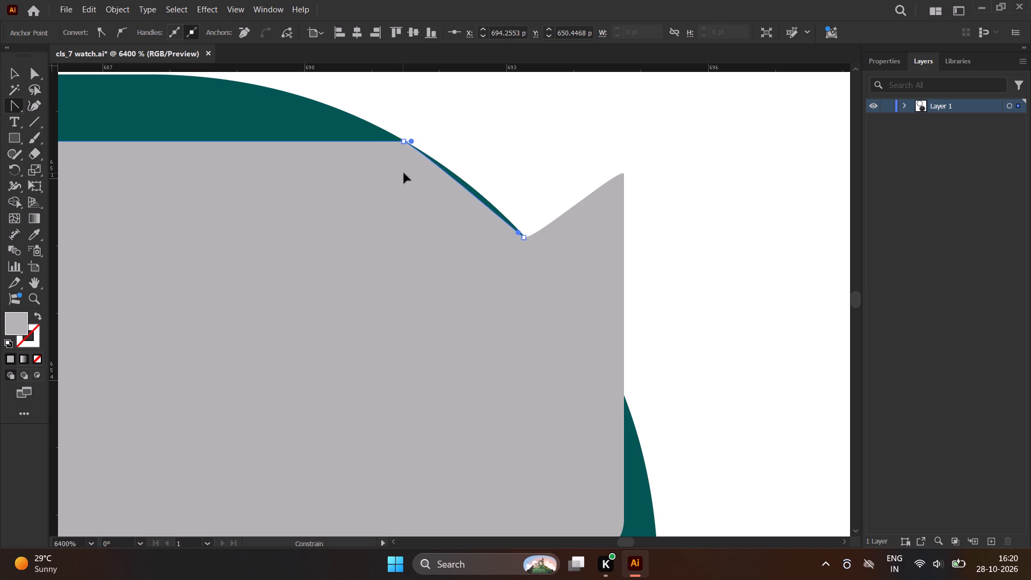
shift+drag(404, 173, 406, 172)
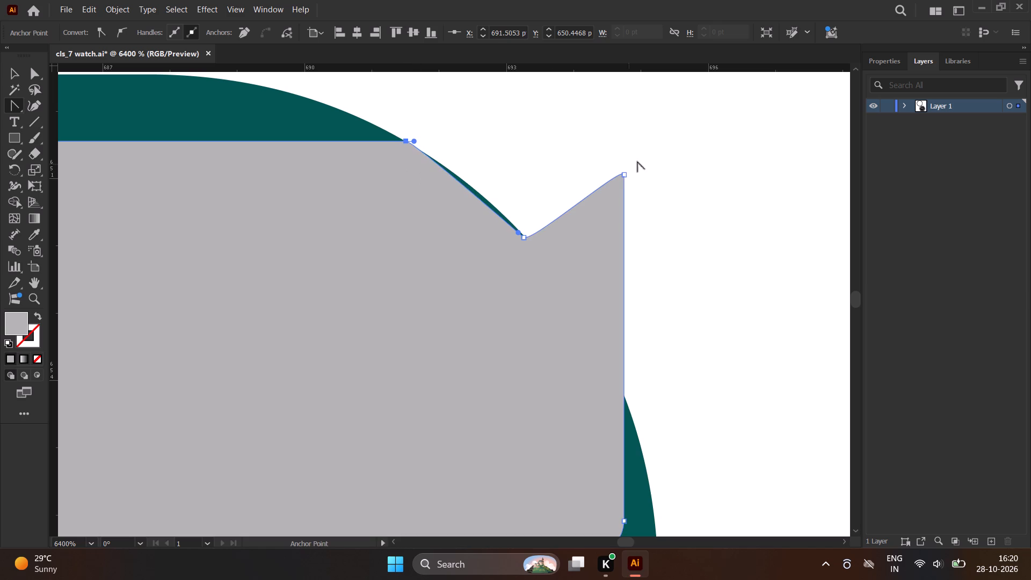
Move the corner's remaining anchor, on the strip's outer edge, onto the crown's curve at about X 693.49, Y 652.19 pt.
shift+drag(625, 175, 586, 190)
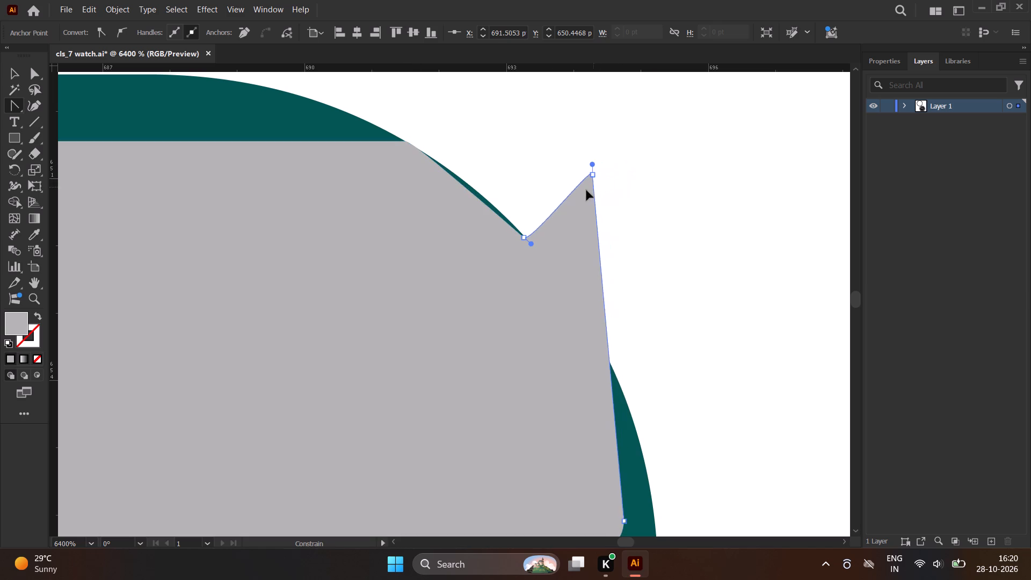
shift+drag(586, 190, 541, 254)
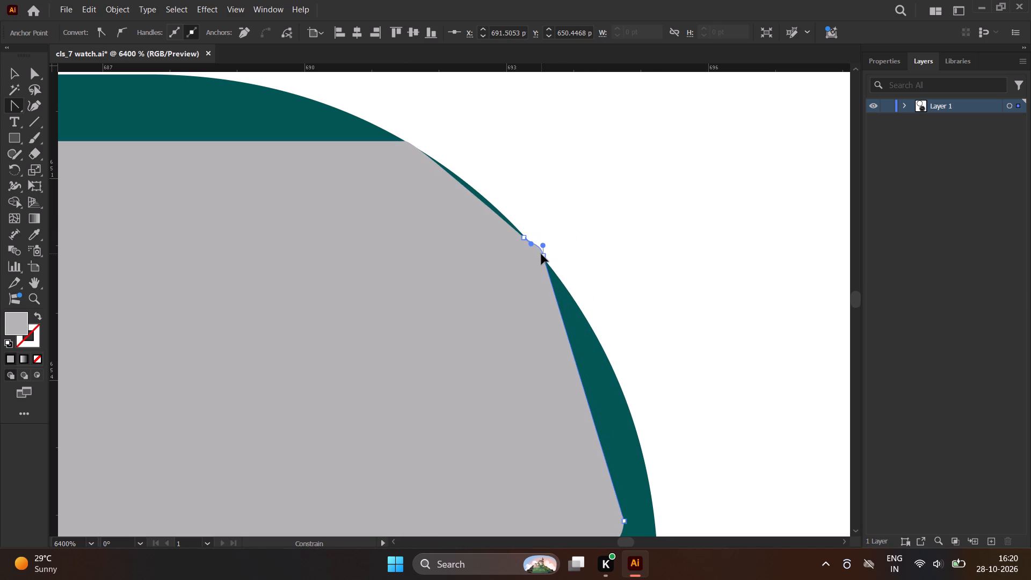
shift+drag(541, 254, 542, 261)
Move the upper anchor of the strip's lower outer corner onto the crown's outline, at about X 695.19, Y 656.02 pt.
scroll(619, 328, down, 2)
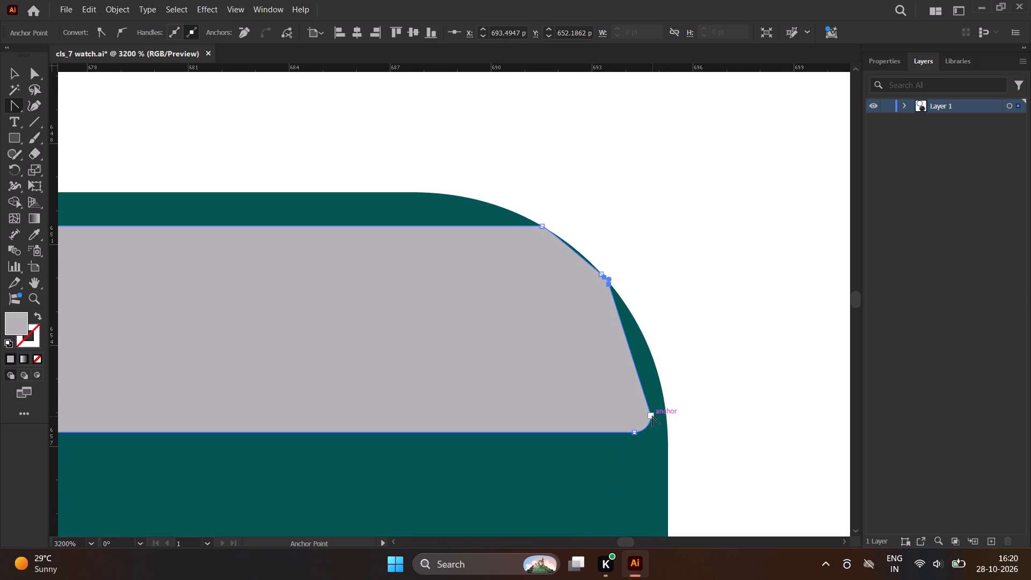
shift+drag(652, 416, 664, 402)
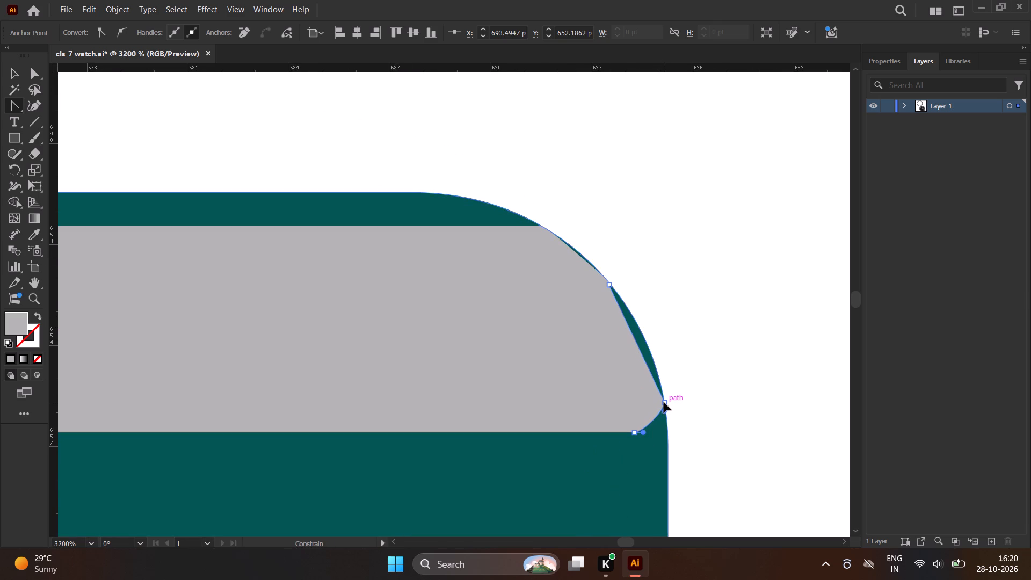
shift+drag(664, 402, 667, 410)
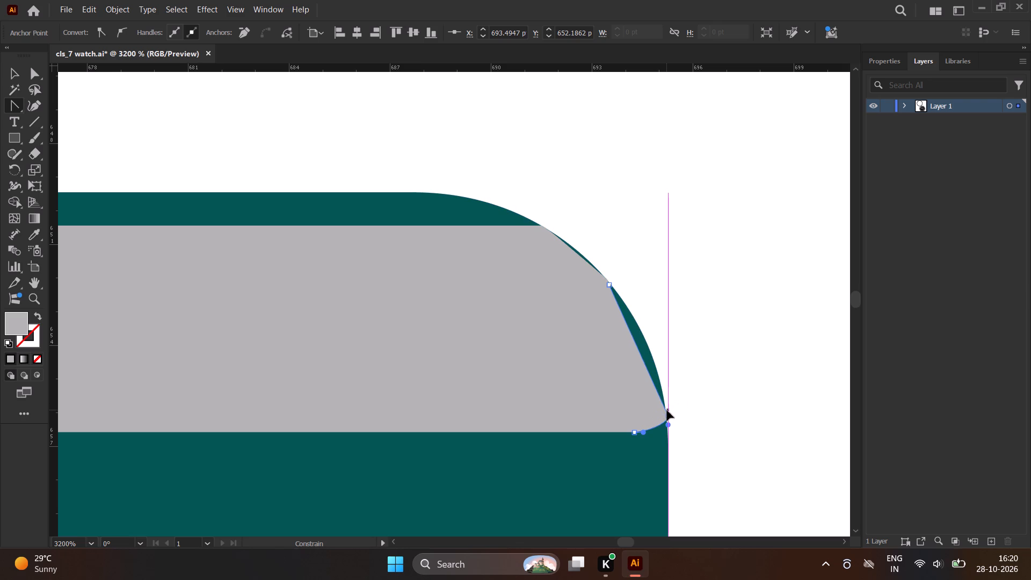
shift+drag(667, 410, 666, 408)
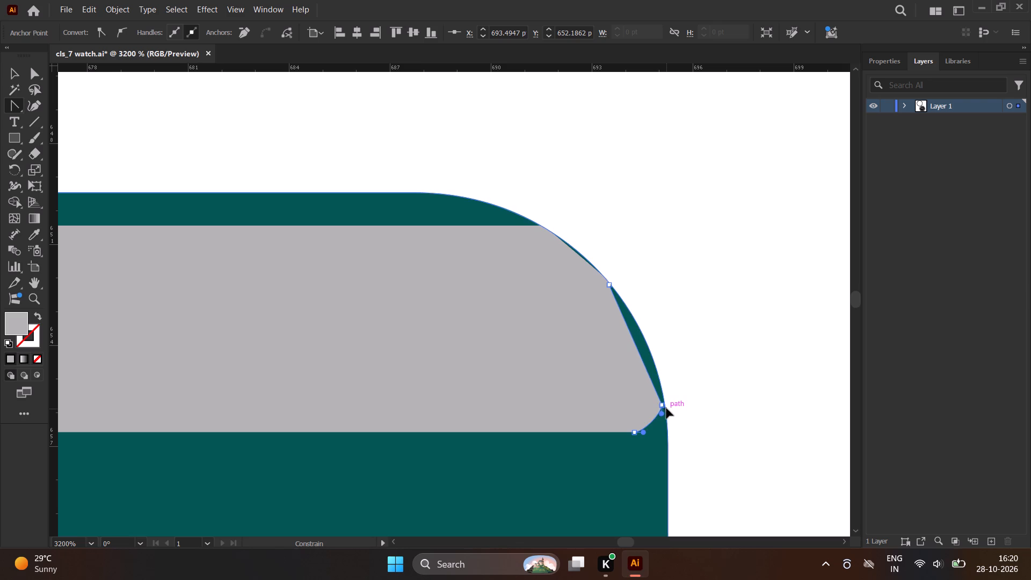
shift+drag(666, 408, 664, 413)
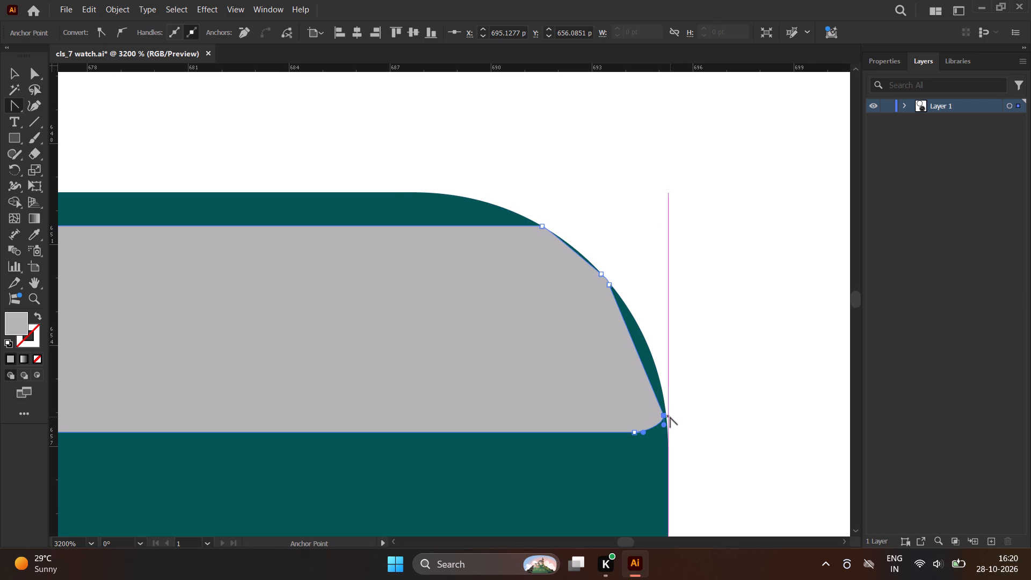
scroll(669, 420, up, 3)
scroll(739, 390, up, 3)
scroll(502, 386, down, 3)
scroll(594, 388, up, 1)
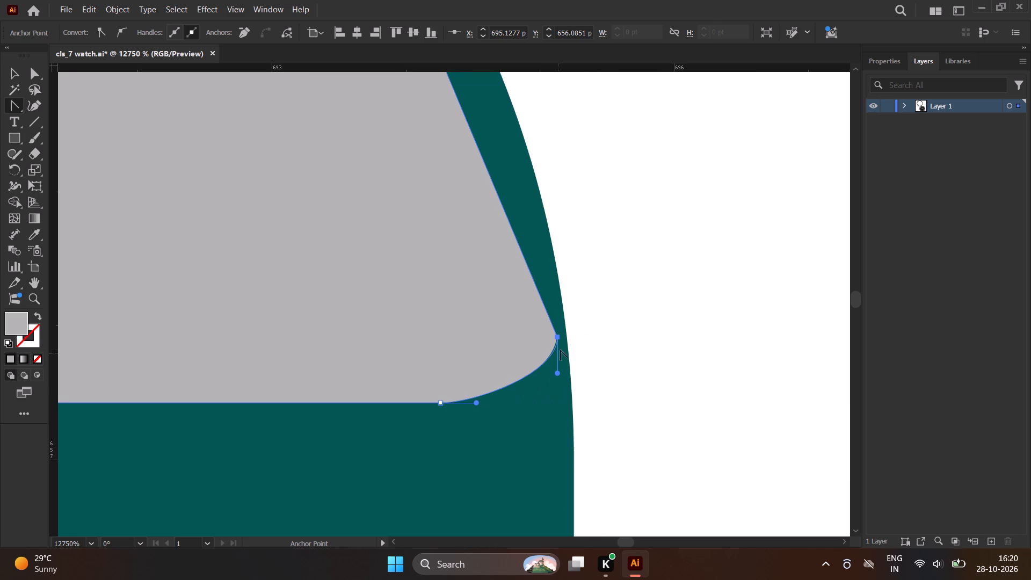
scroll(569, 336, up, 2)
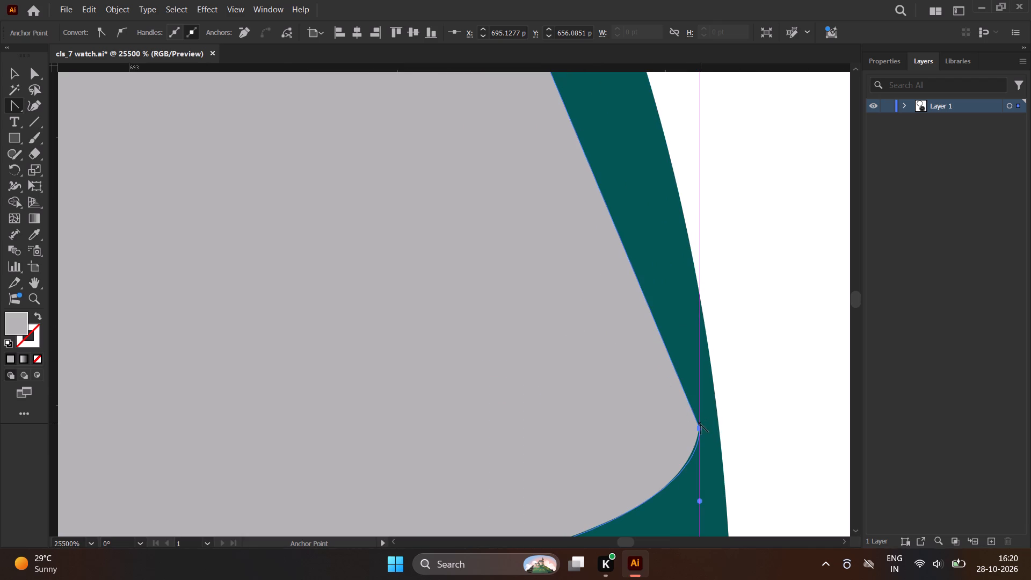
shift+drag(699, 426, 718, 415)
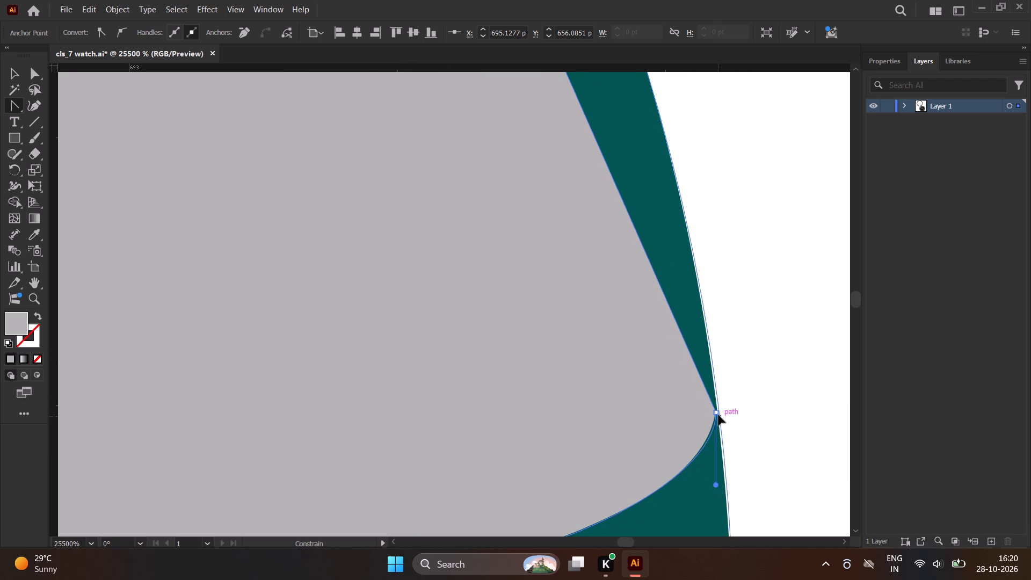
shift+drag(718, 415, 717, 411)
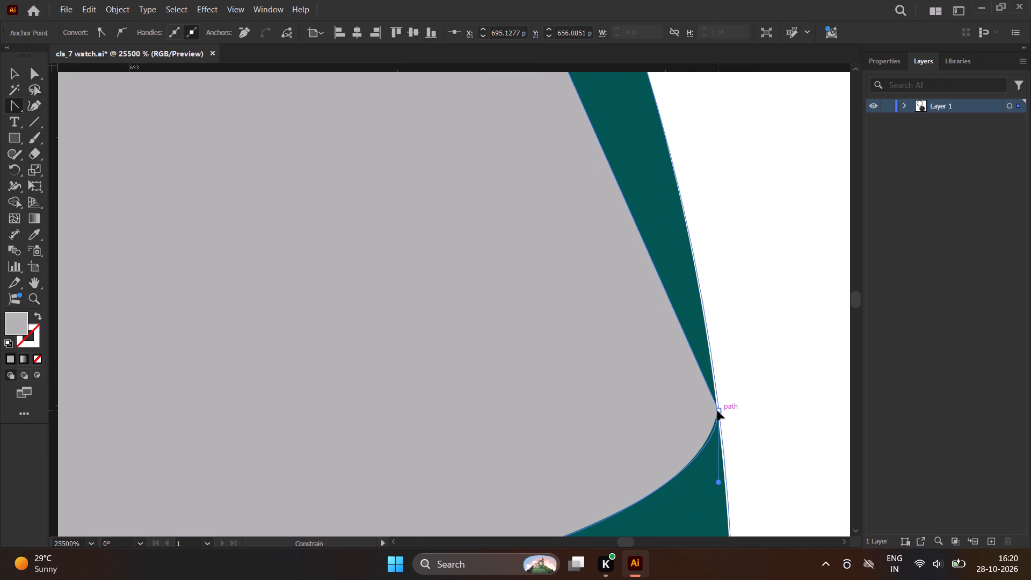
shift+drag(717, 411, 716, 411)
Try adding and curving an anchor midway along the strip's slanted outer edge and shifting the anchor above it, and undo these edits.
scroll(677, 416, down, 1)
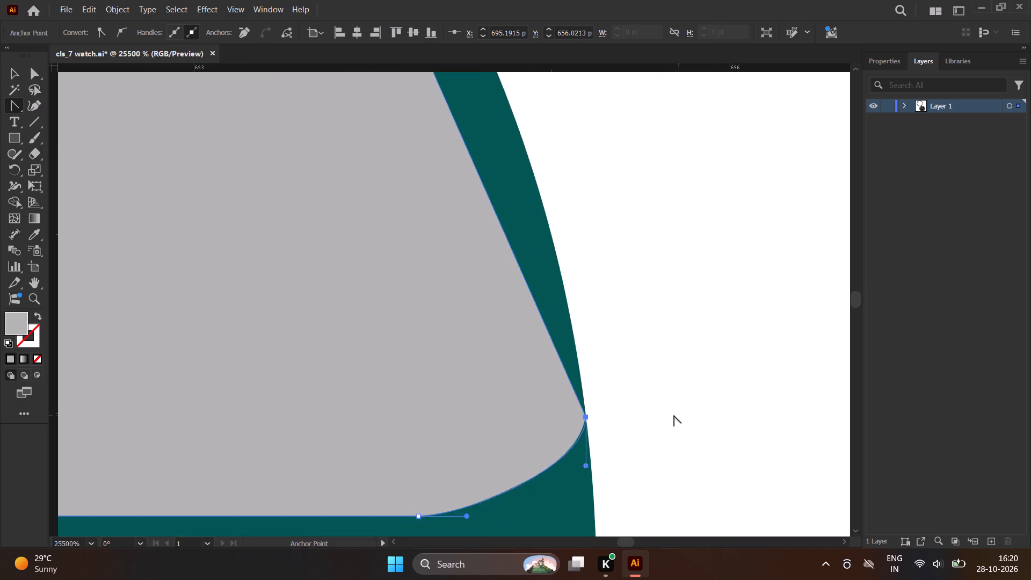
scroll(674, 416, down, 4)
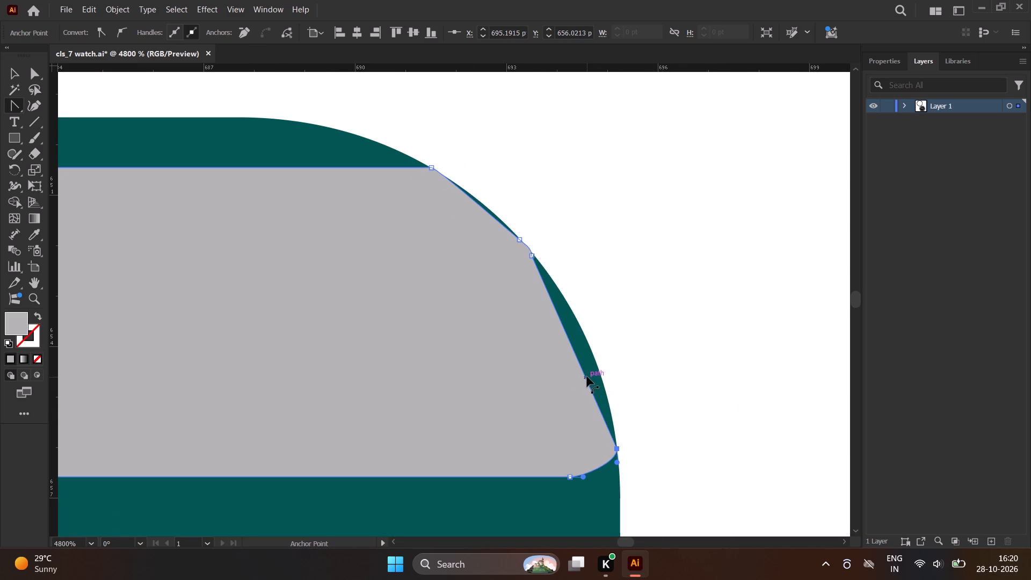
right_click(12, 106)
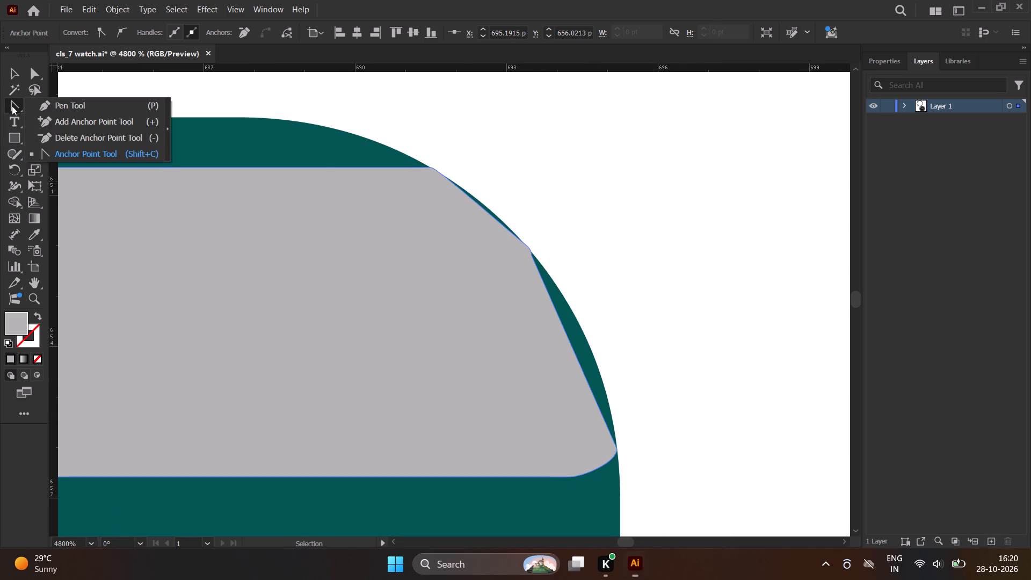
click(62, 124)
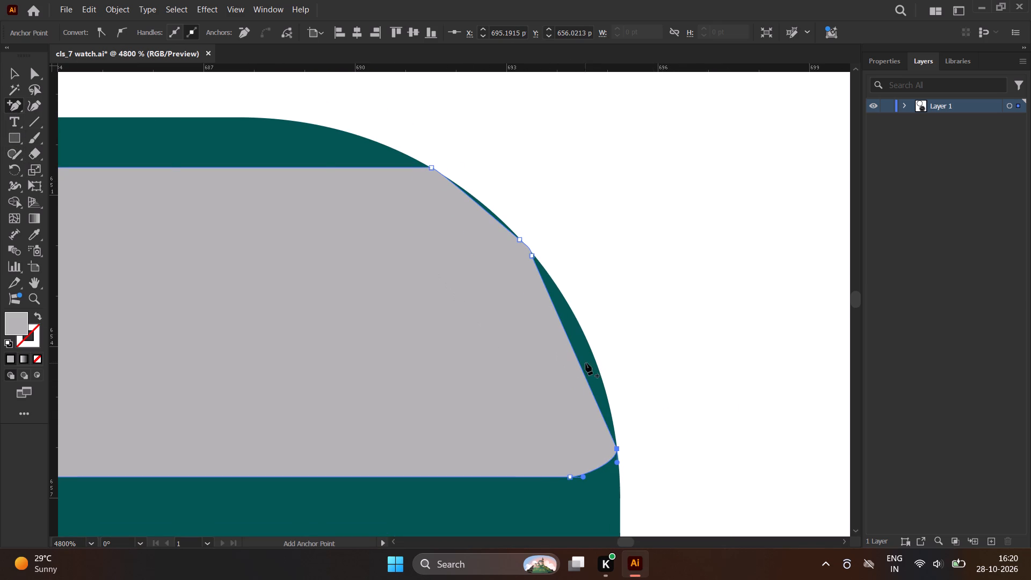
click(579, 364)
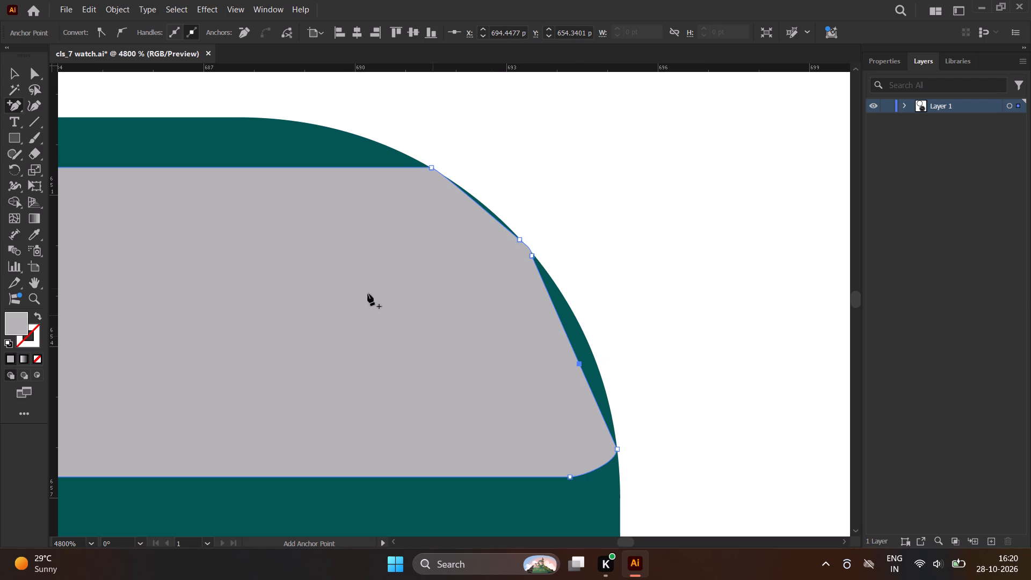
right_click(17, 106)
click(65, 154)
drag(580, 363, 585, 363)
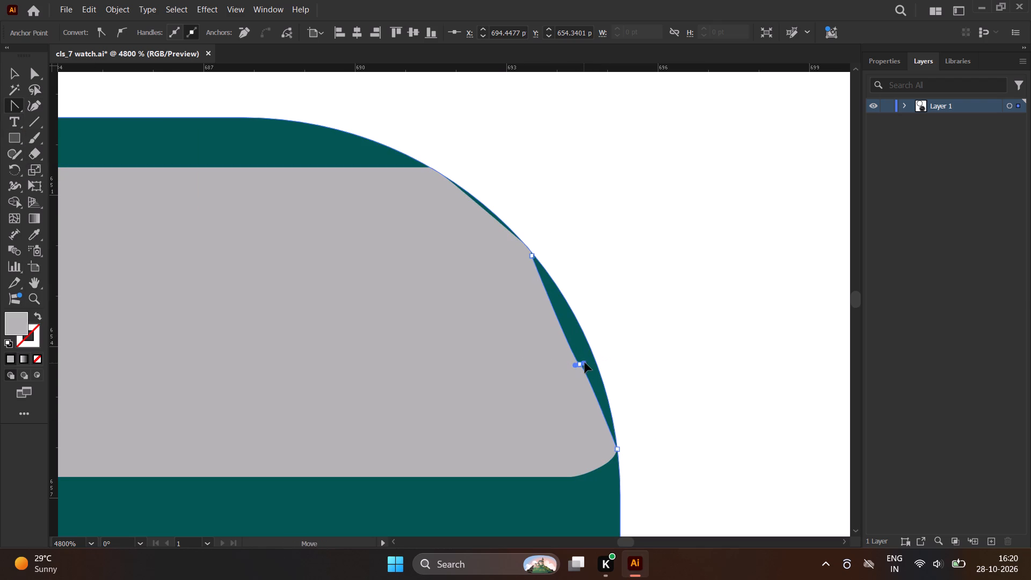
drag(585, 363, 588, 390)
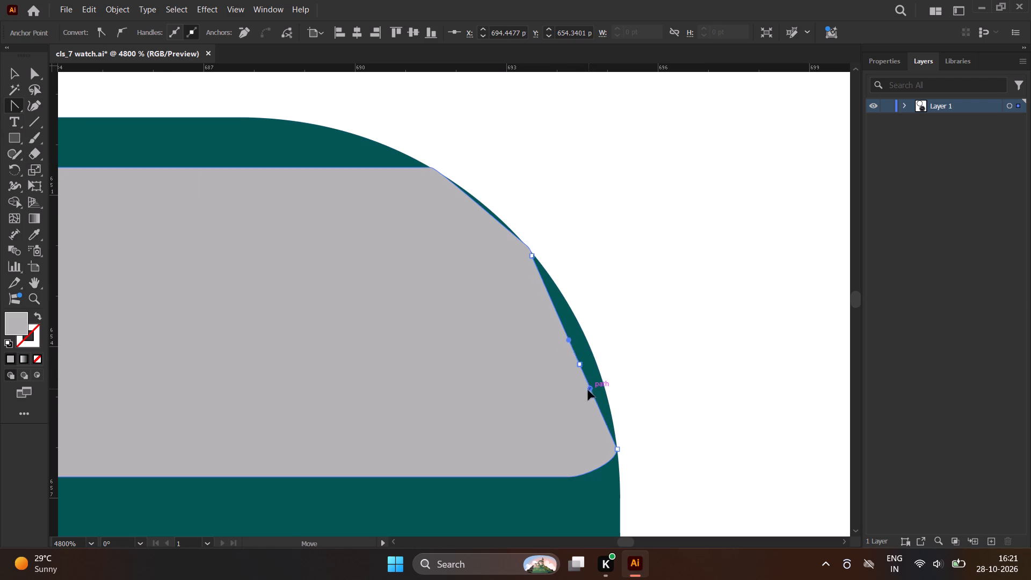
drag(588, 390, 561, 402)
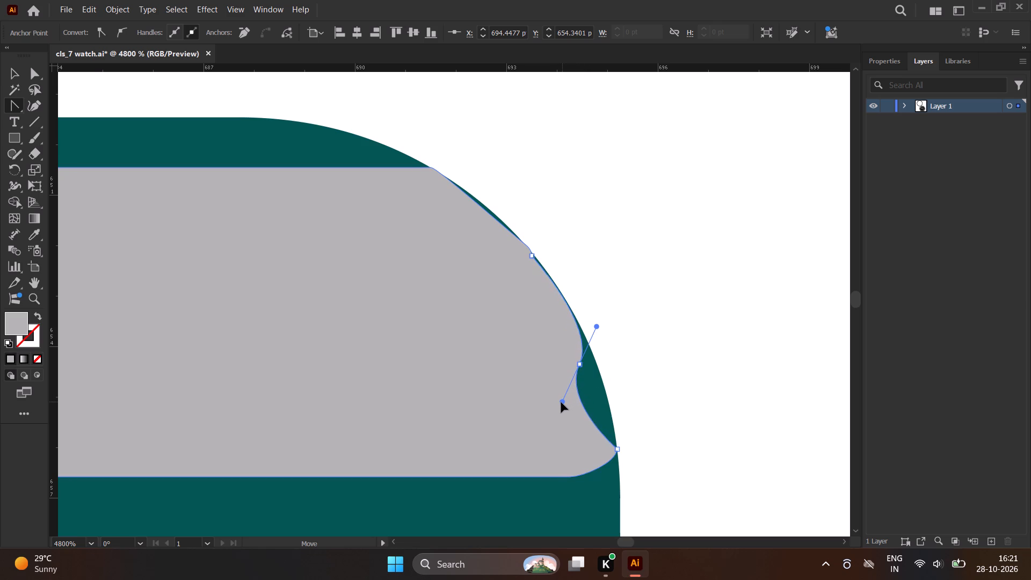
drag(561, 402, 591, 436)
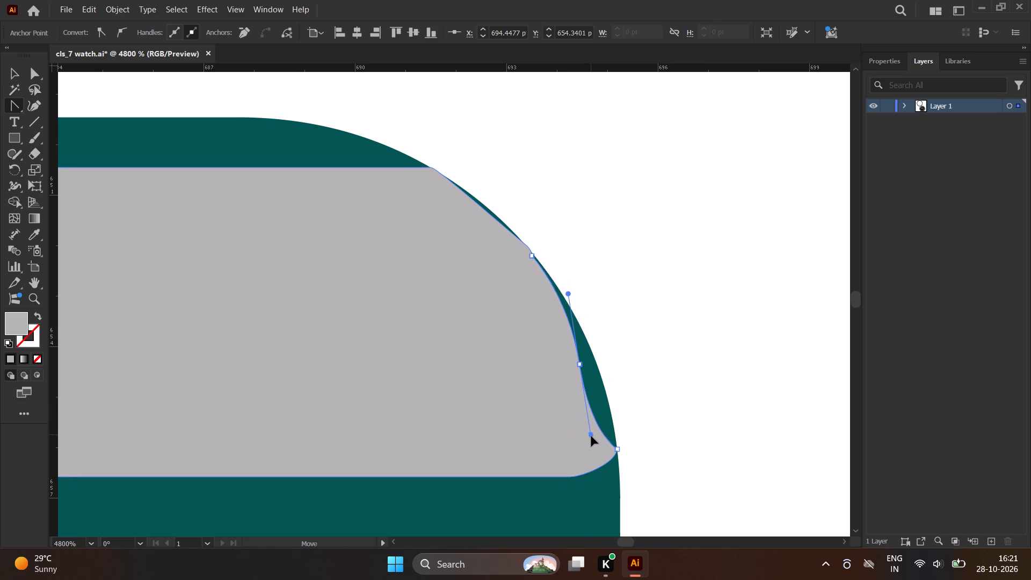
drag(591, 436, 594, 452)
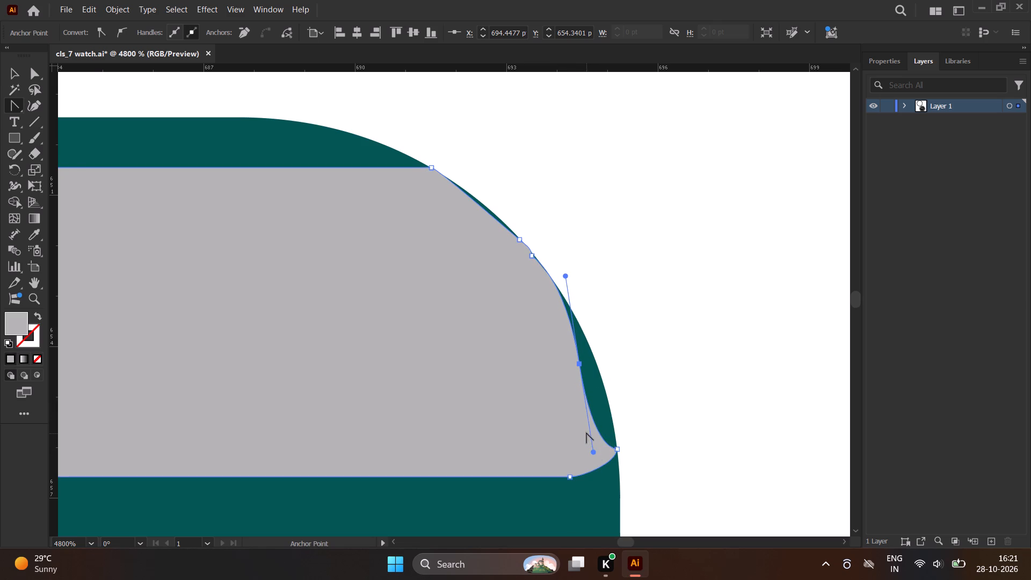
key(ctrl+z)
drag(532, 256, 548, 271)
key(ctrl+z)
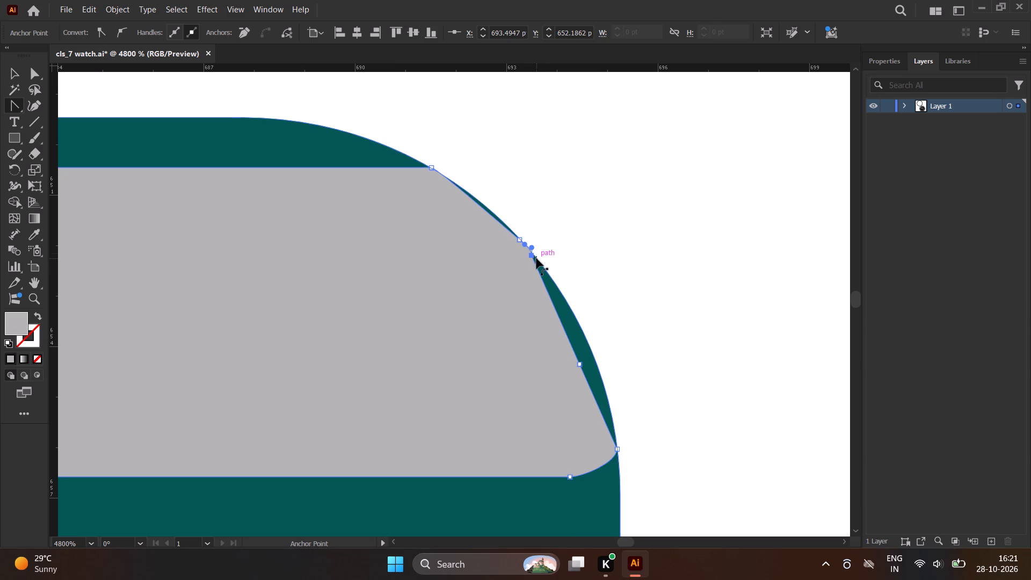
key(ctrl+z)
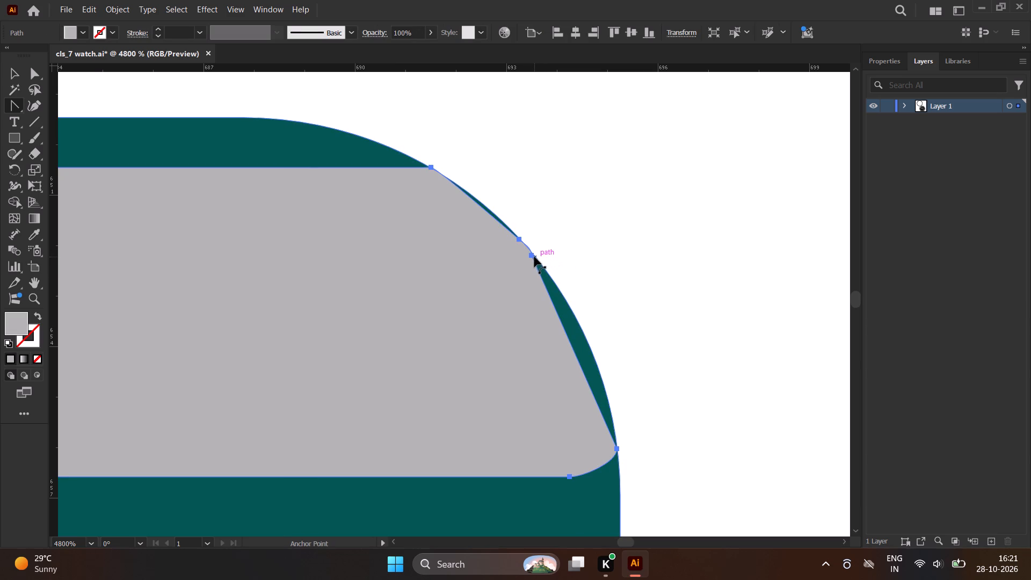
Move the two anchors on the top strip's outer corner onto the crown's curve, at about X 693.84, Y 652.53 pt and X 692.58, Y 651.2 pt.
shift+drag(533, 256, 554, 277)
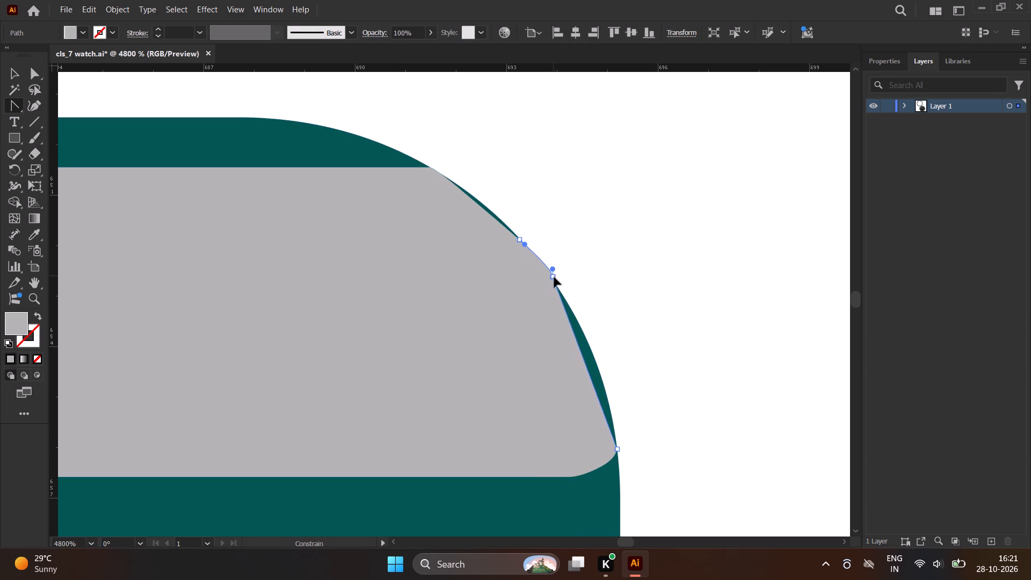
shift+drag(554, 277, 576, 339)
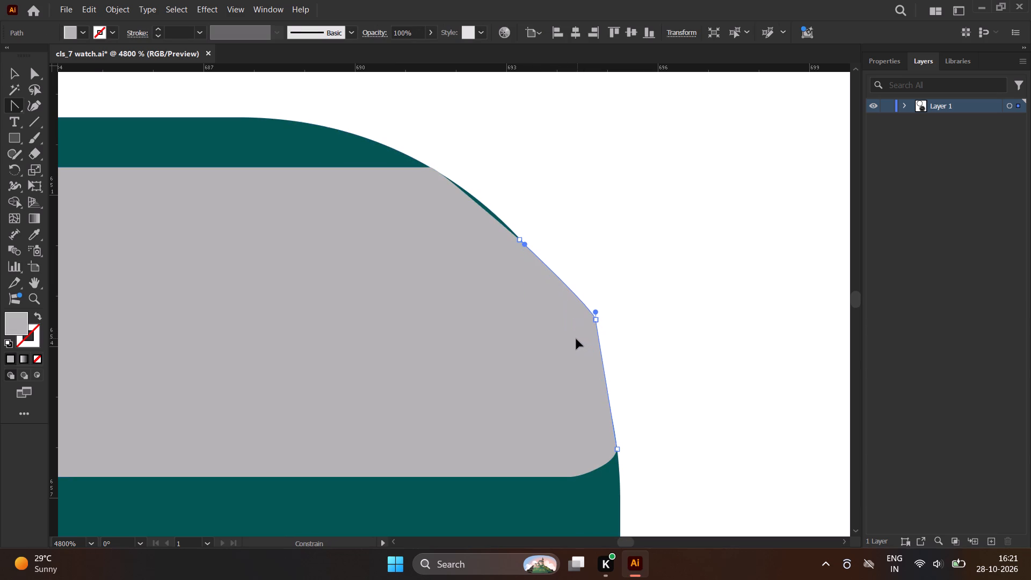
shift+drag(576, 339, 568, 355)
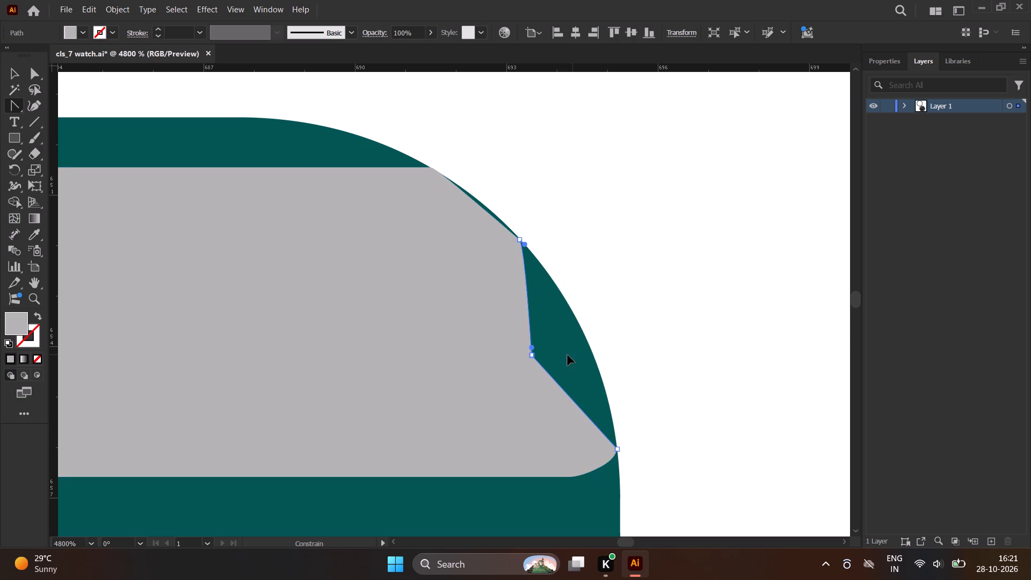
shift+drag(568, 355, 560, 294)
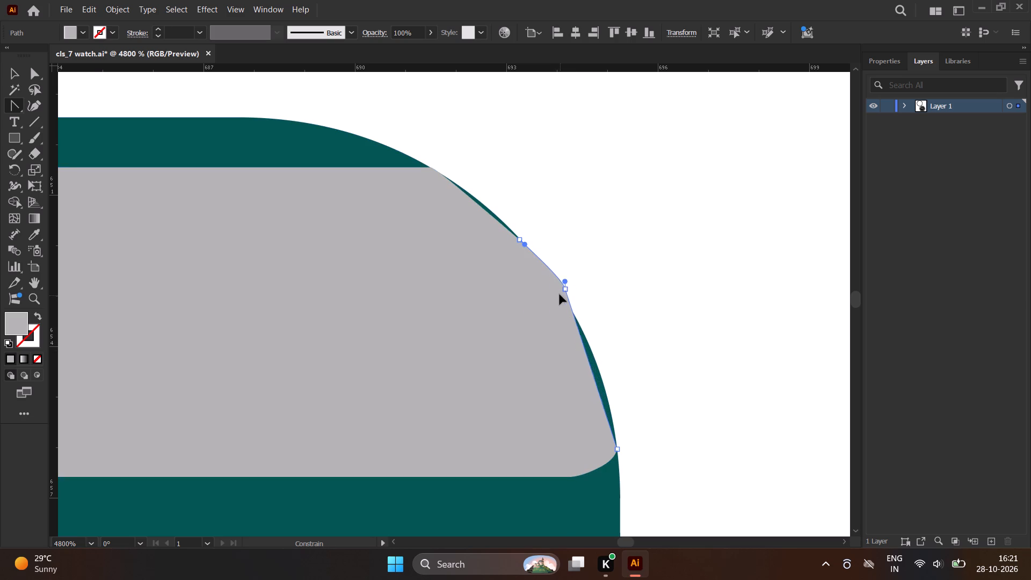
shift+drag(560, 294, 547, 274)
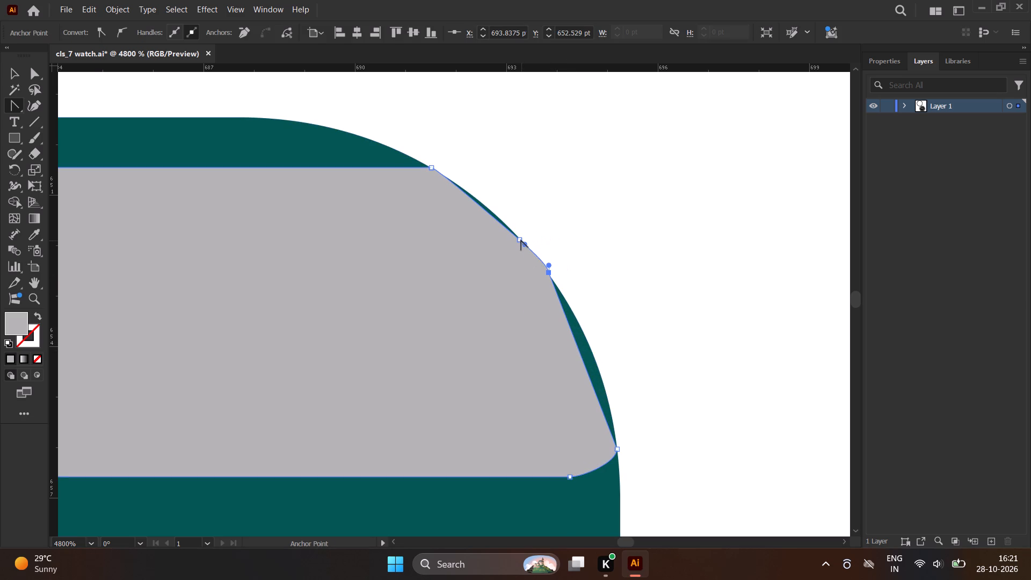
shift+drag(520, 240, 493, 221)
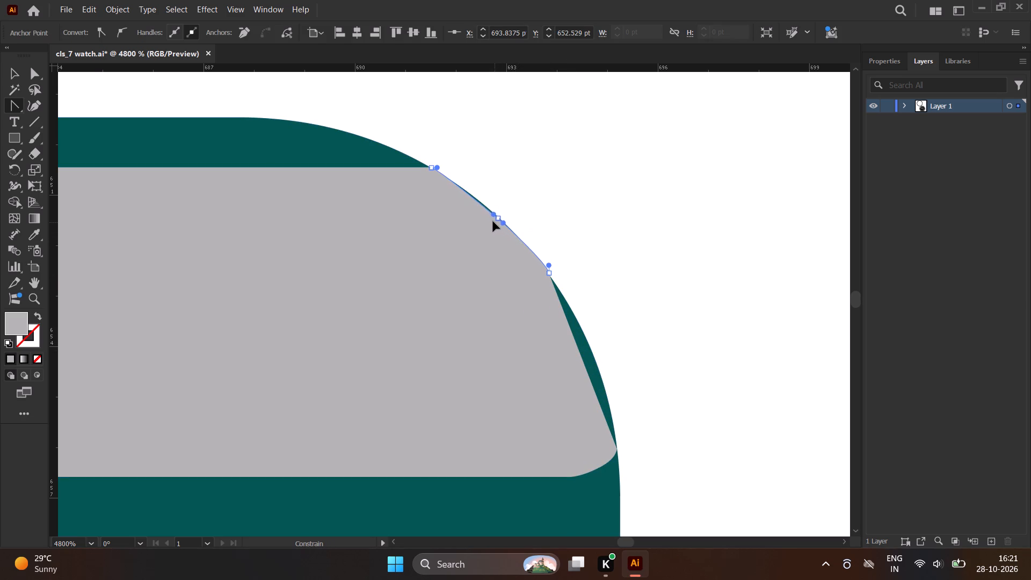
shift+drag(493, 221, 477, 214)
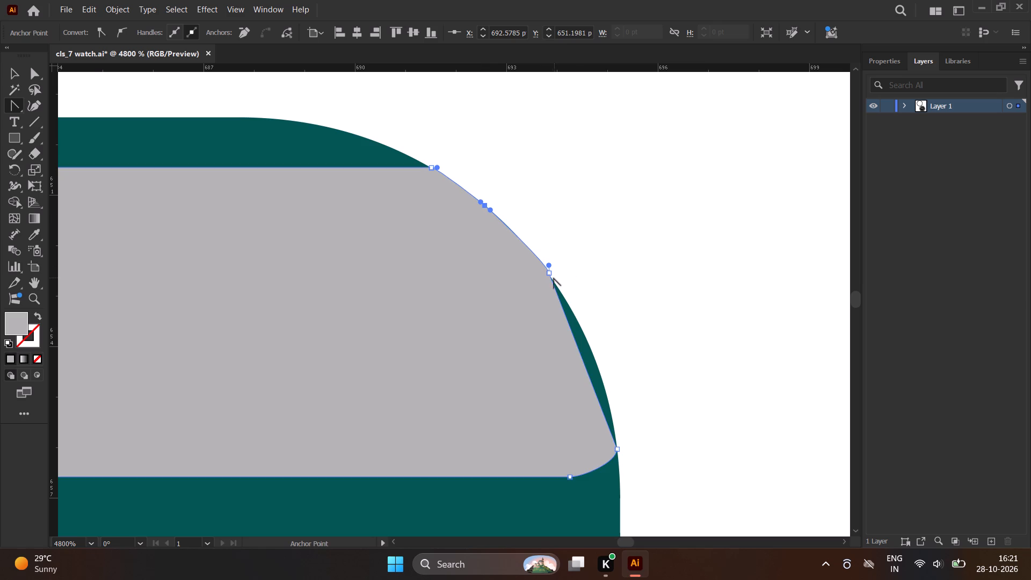
shift+click(548, 272)
Add two anchor points on the strip's slanted outer edge, at about X 694.28, Y 653.68 pt and X 694.68, Y 654.69 pt.
click(585, 364)
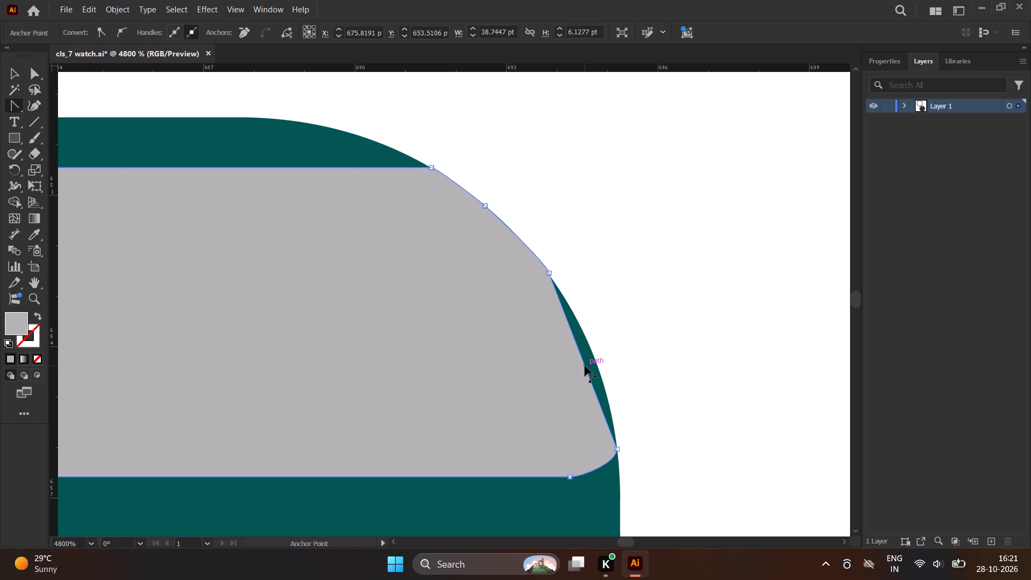
right_click(19, 107)
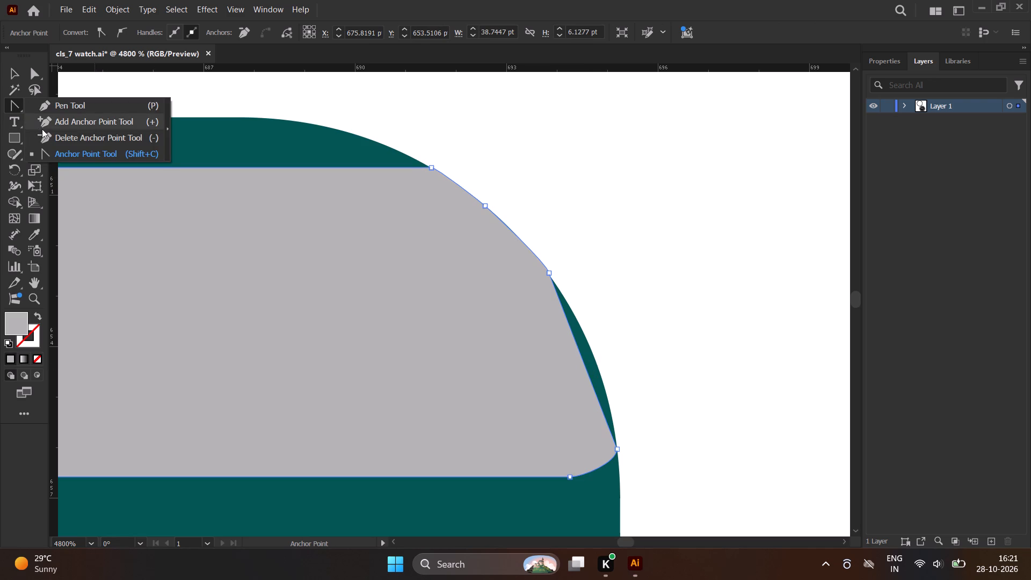
click(57, 127)
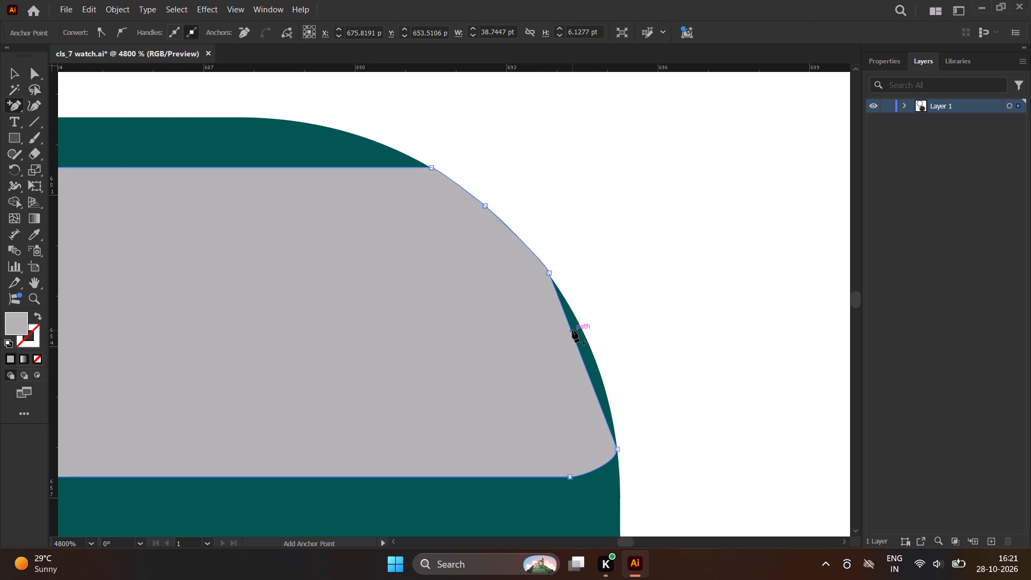
click(572, 330)
click(591, 382)
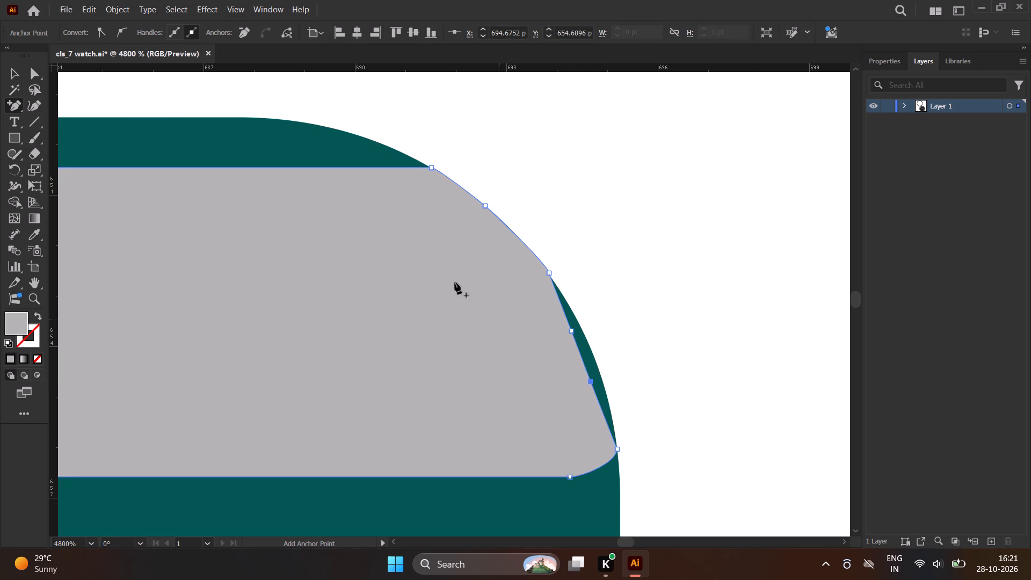
Move the two added anchors horizontally outward onto the crown's curve, to about X 694.54 pt for the upper and X 694.99 pt for the lower.
right_click(9, 106)
click(73, 139)
right_click(14, 104)
click(62, 153)
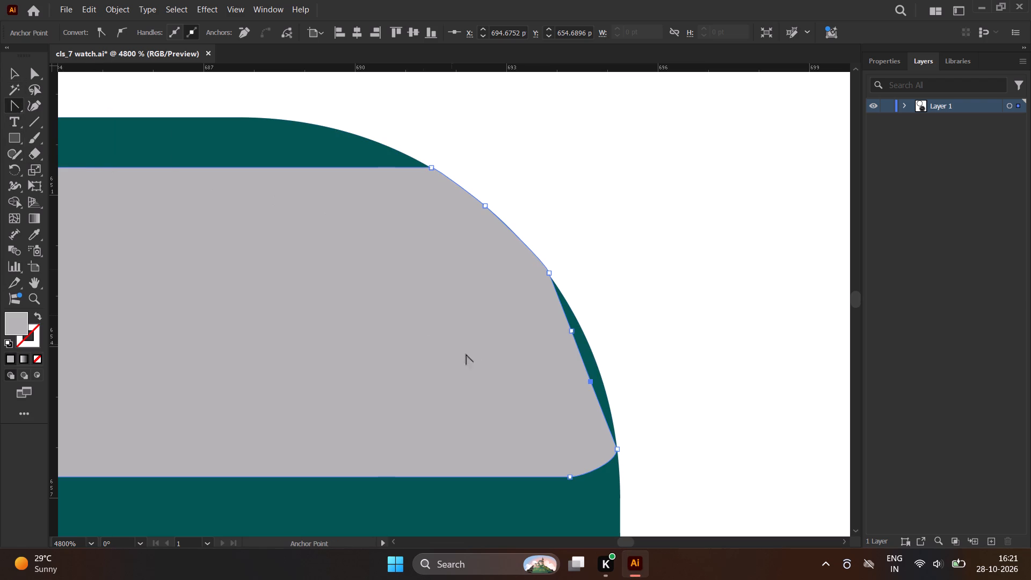
drag(572, 332, 573, 332)
drag(573, 332, 577, 340)
key(ctrl+z)
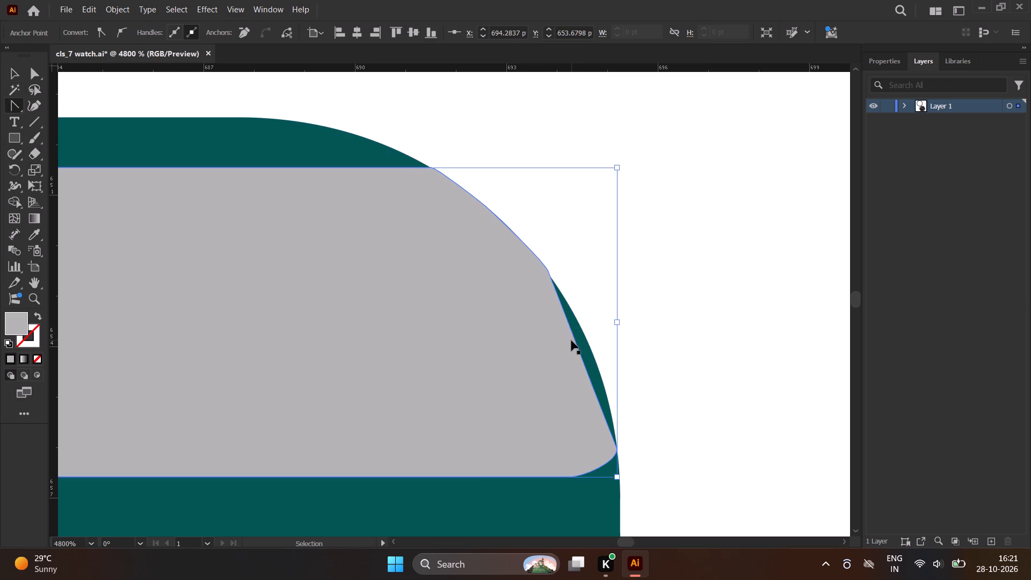
shift+drag(573, 330, 579, 334)
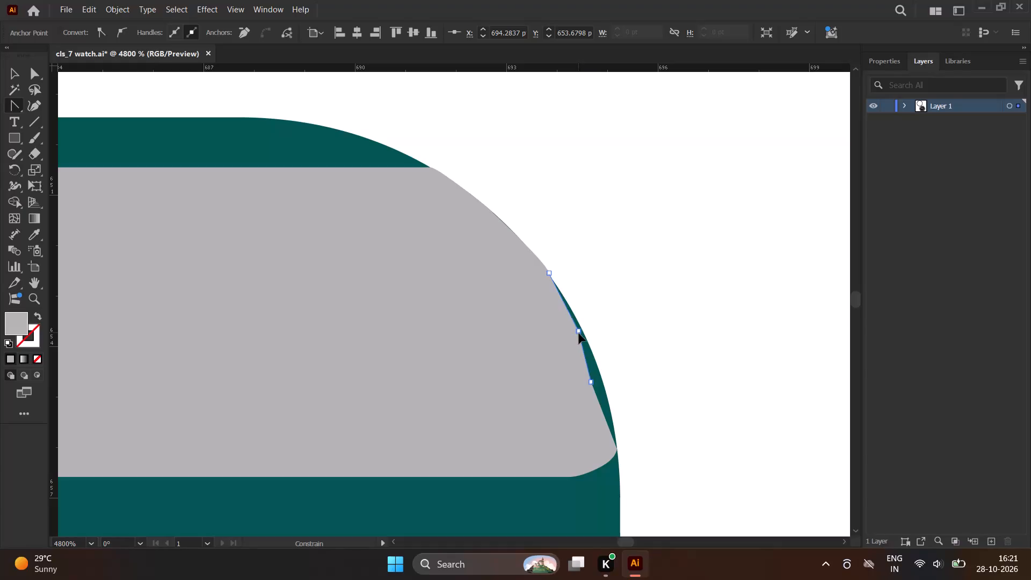
shift+drag(579, 334, 583, 334)
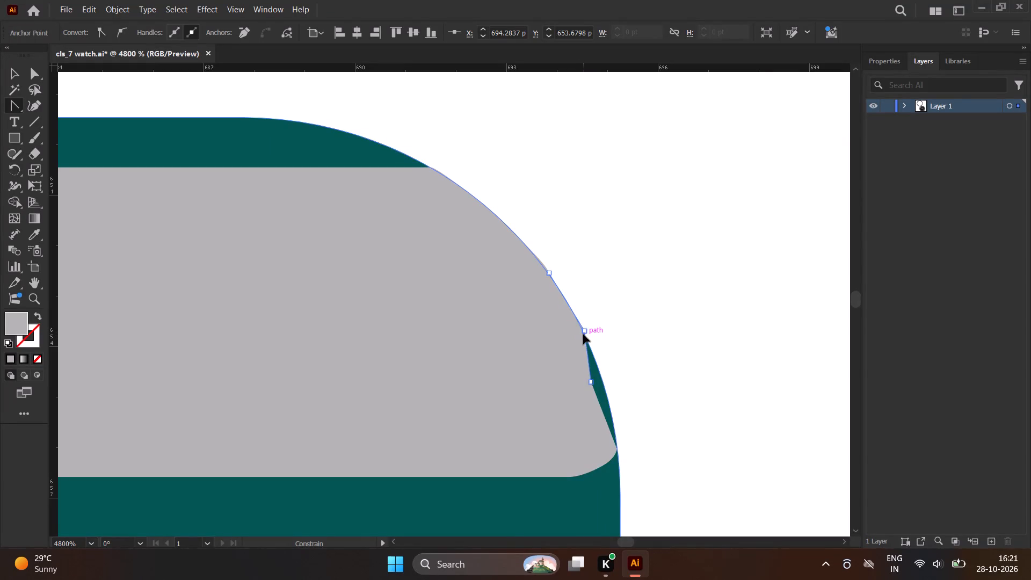
shift+drag(583, 334, 584, 329)
shift+drag(584, 329, 584, 329)
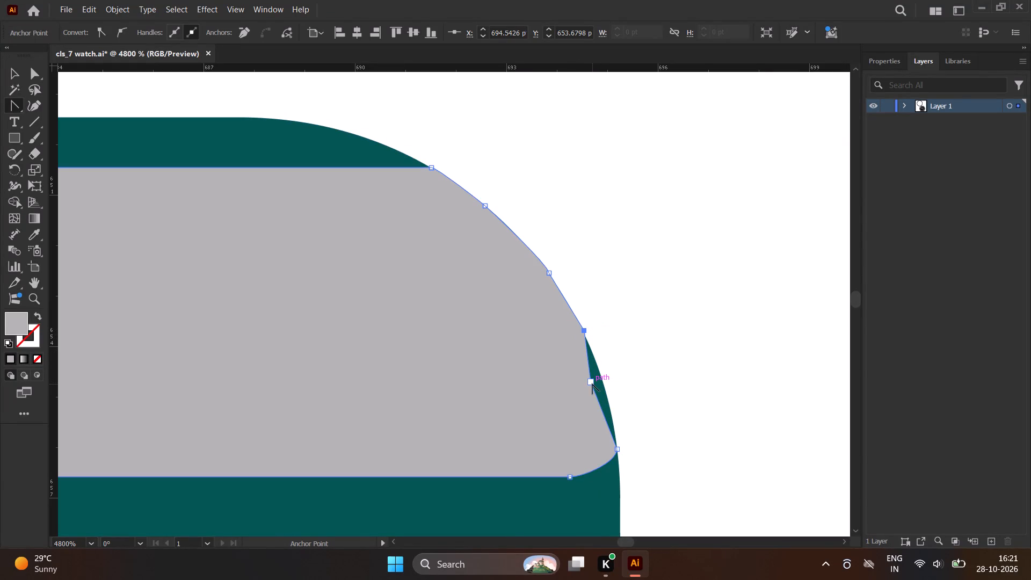
shift+drag(592, 384, 605, 382)
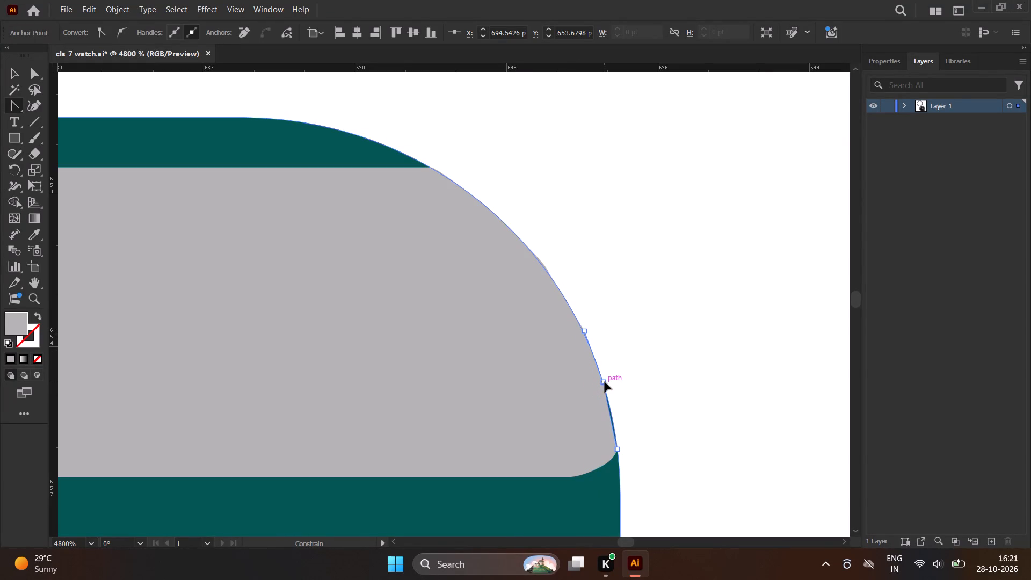
shift+drag(605, 382, 607, 382)
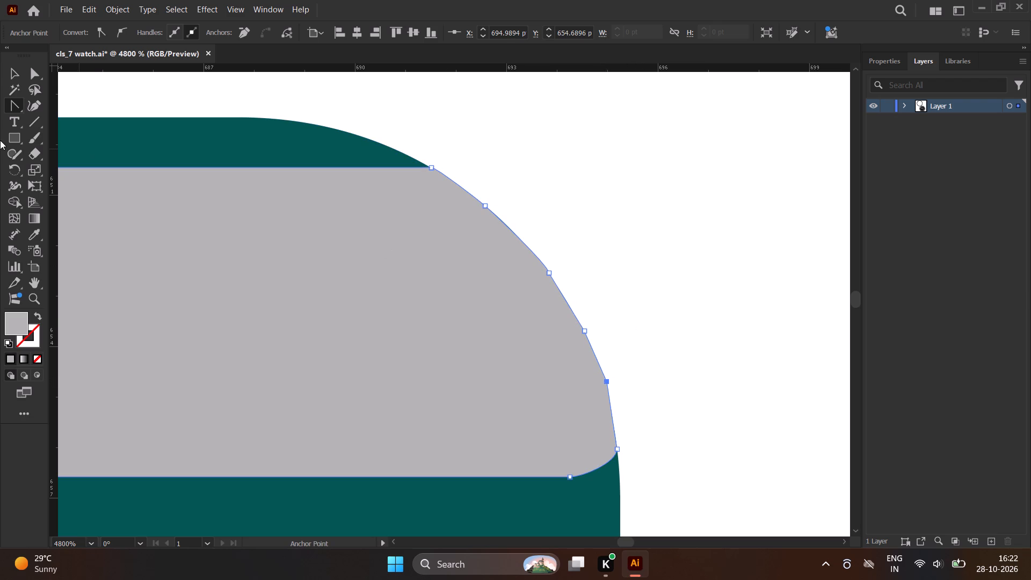
Move the second grey strip up about 5 pt, closer to the top strip, with its outer end flush with the crown's side.
click(11, 73)
click(678, 163)
scroll(671, 186, down, 4)
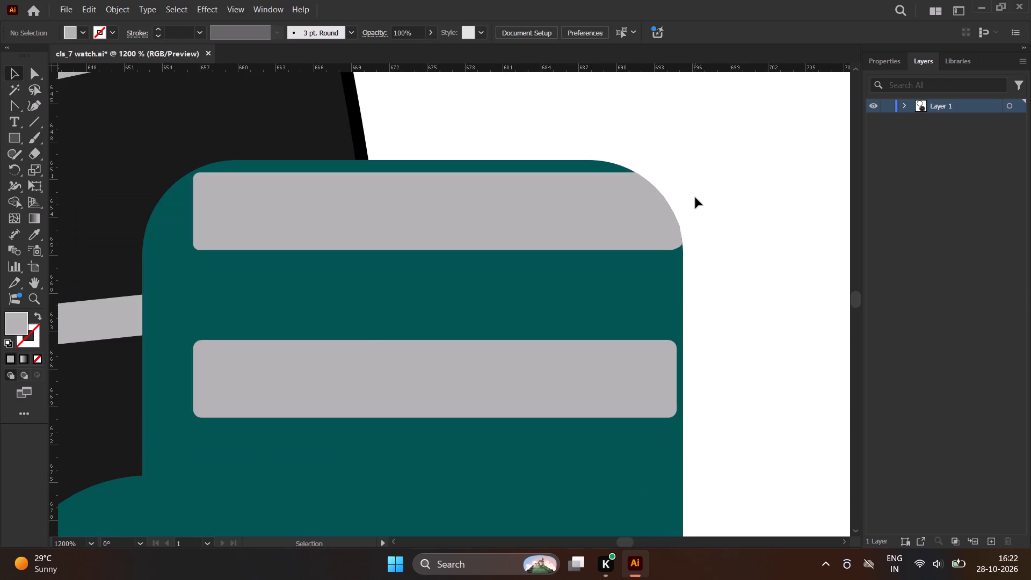
scroll(695, 198, down, 1)
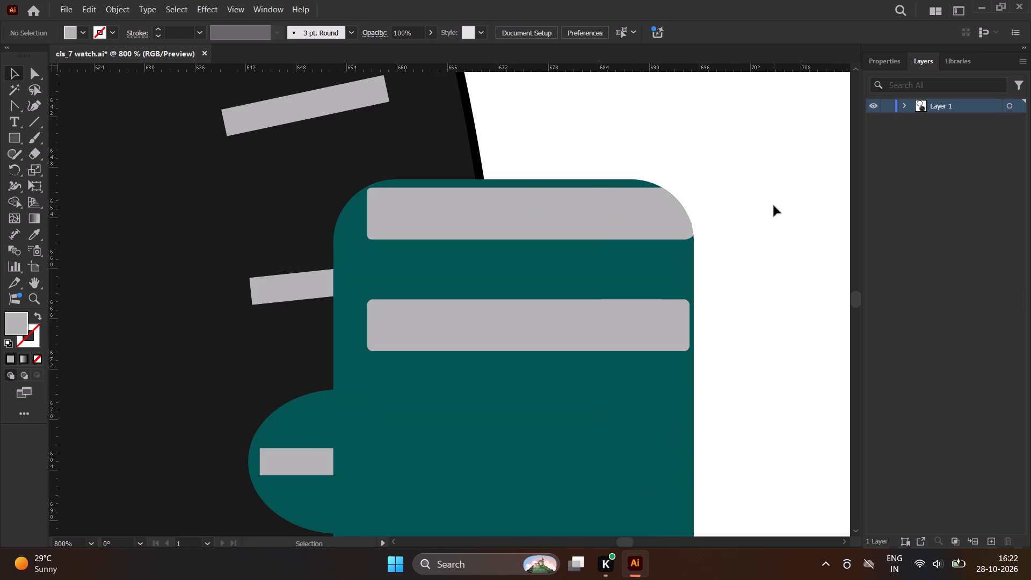
drag(626, 320, 628, 274)
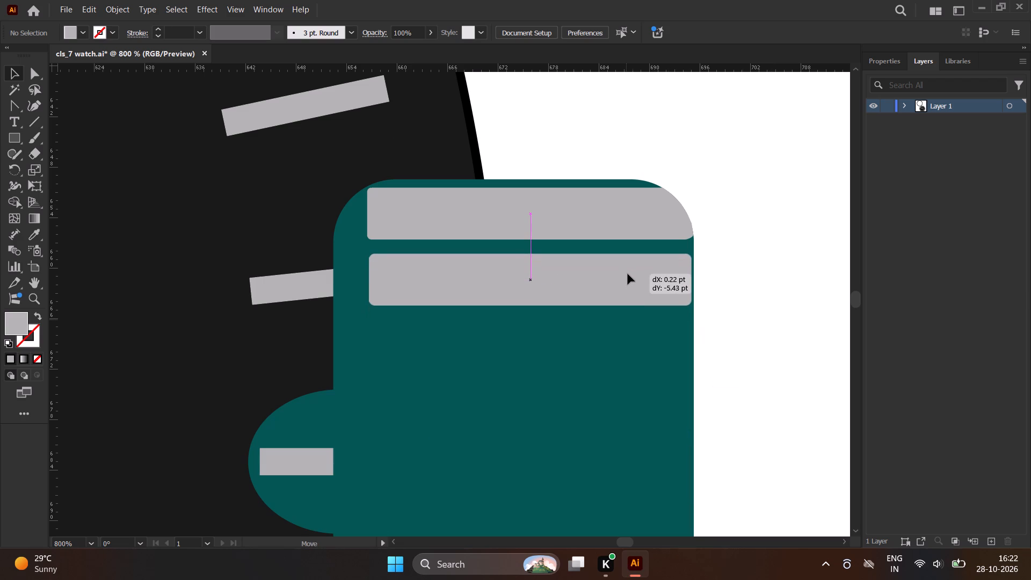
drag(628, 274, 633, 277)
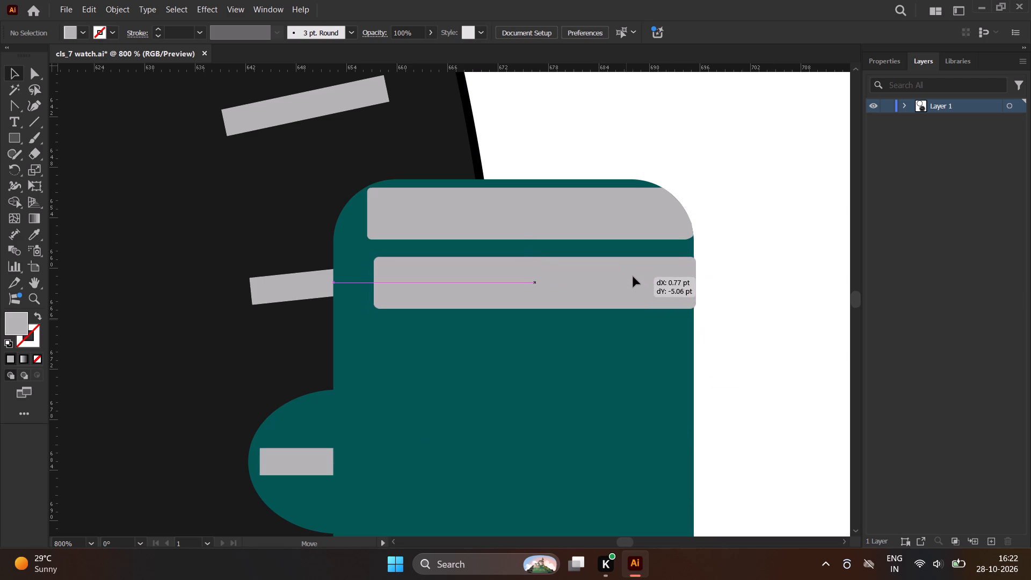
drag(633, 277, 631, 277)
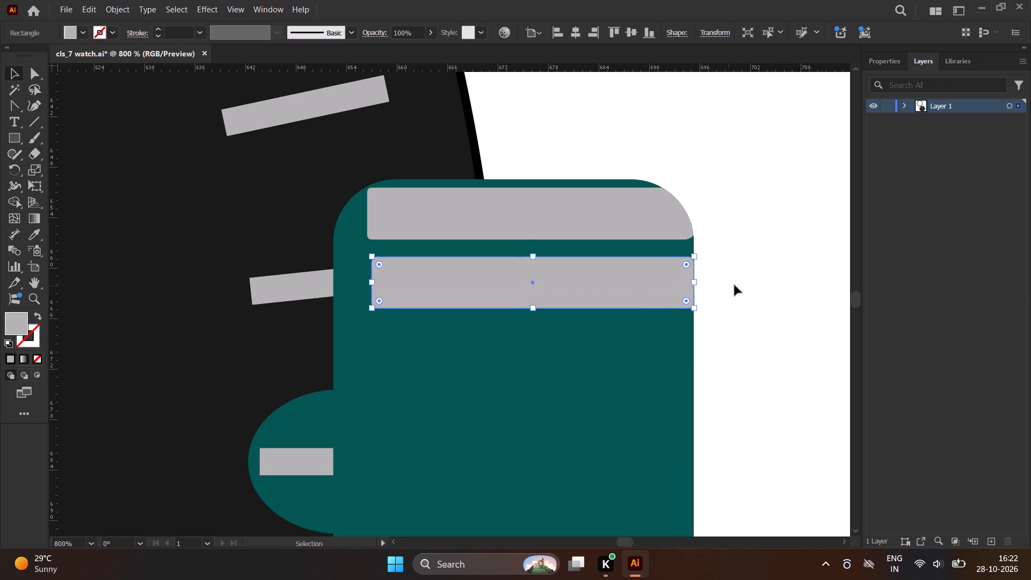
click(744, 284)
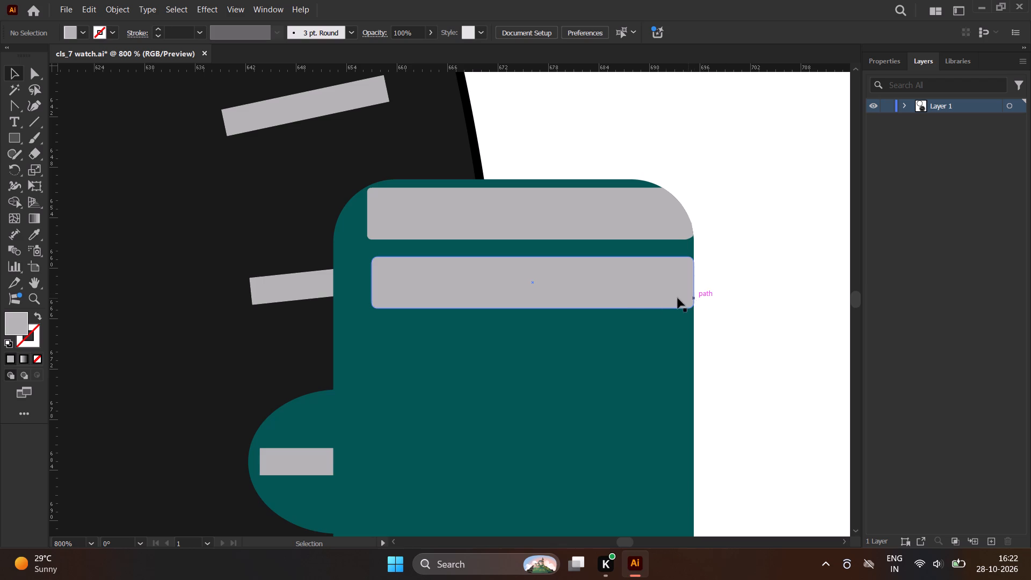
Duplicate the second strip straight down, leaving a narrow teal gap between it and the copy.
alt+click(623, 282)
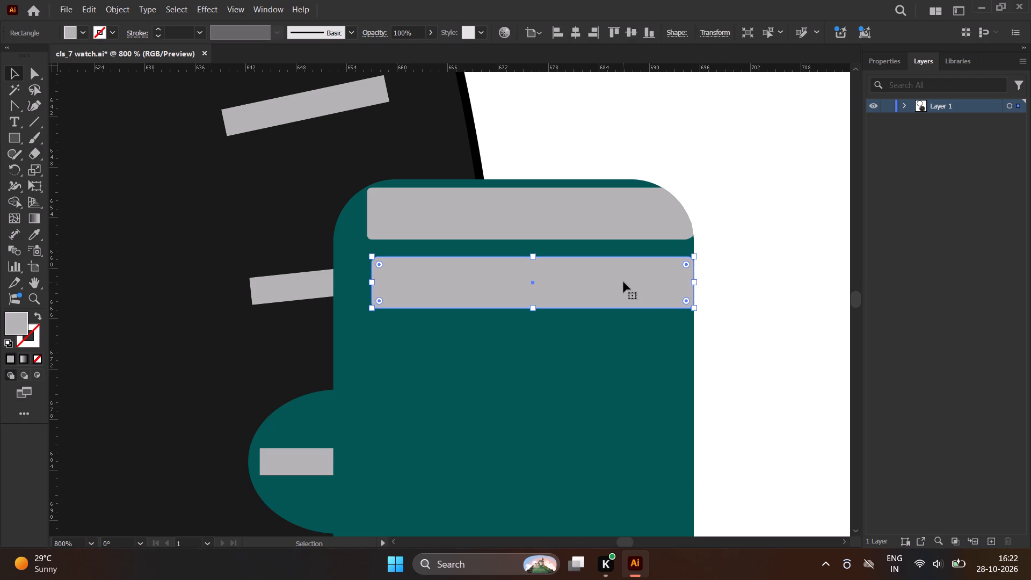
alt+drag(623, 282, 625, 324)
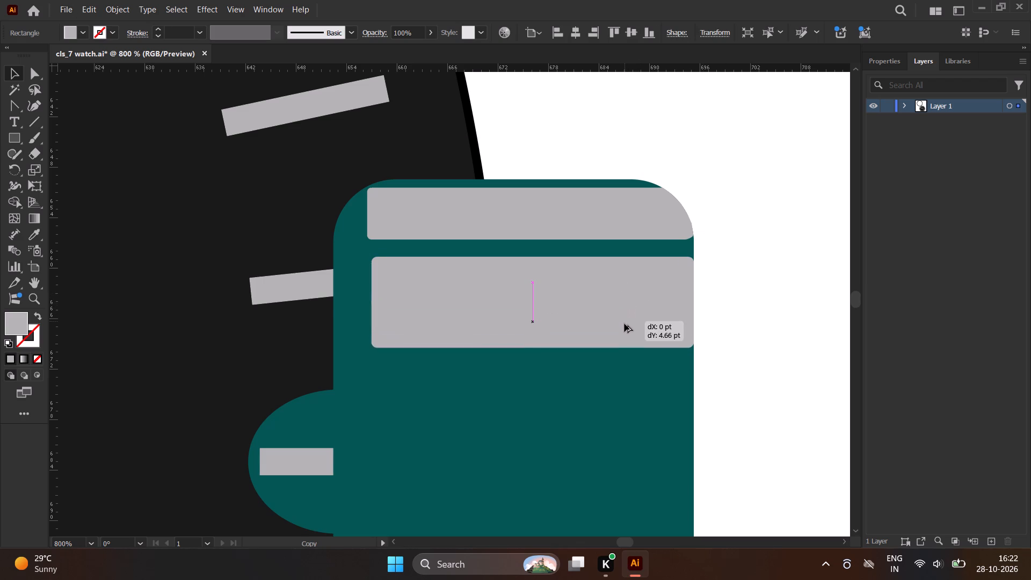
alt+drag(625, 324, 623, 342)
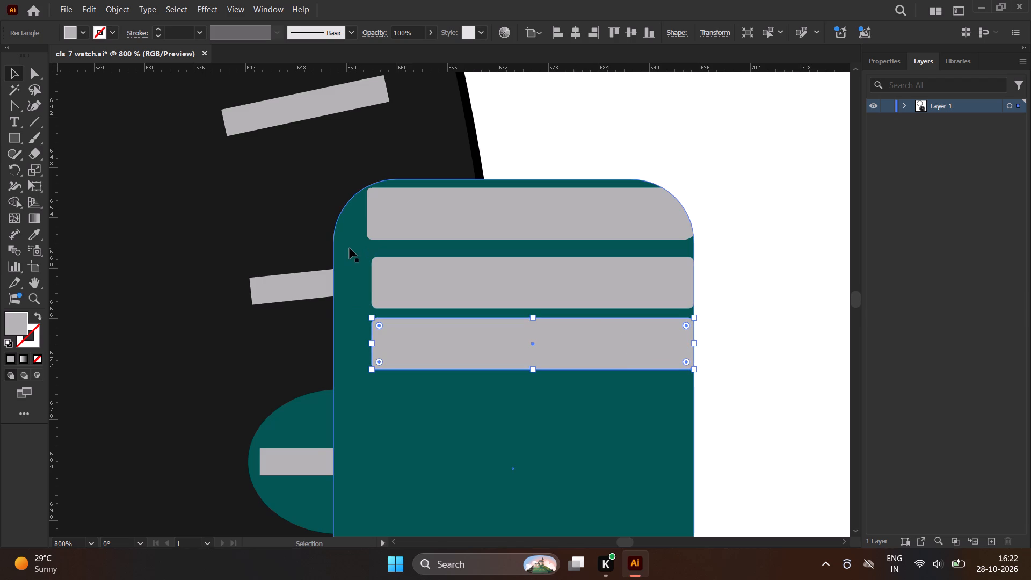
Duplicate the second and third strips together straight down the crown, keeping the same narrow gap between all four.
drag(350, 248, 399, 281)
key(ctrl+z)
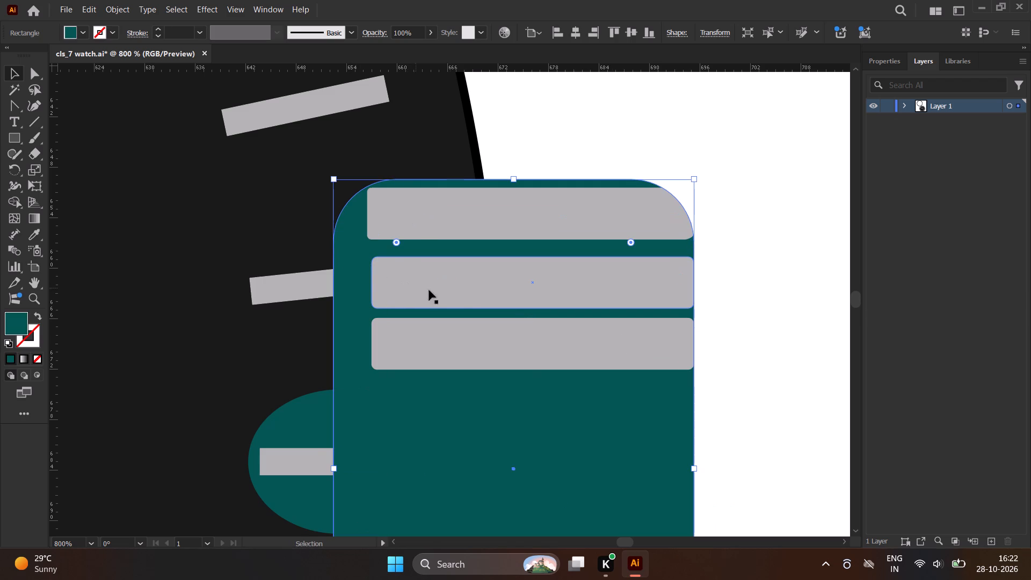
click(467, 283)
shift+click(504, 344)
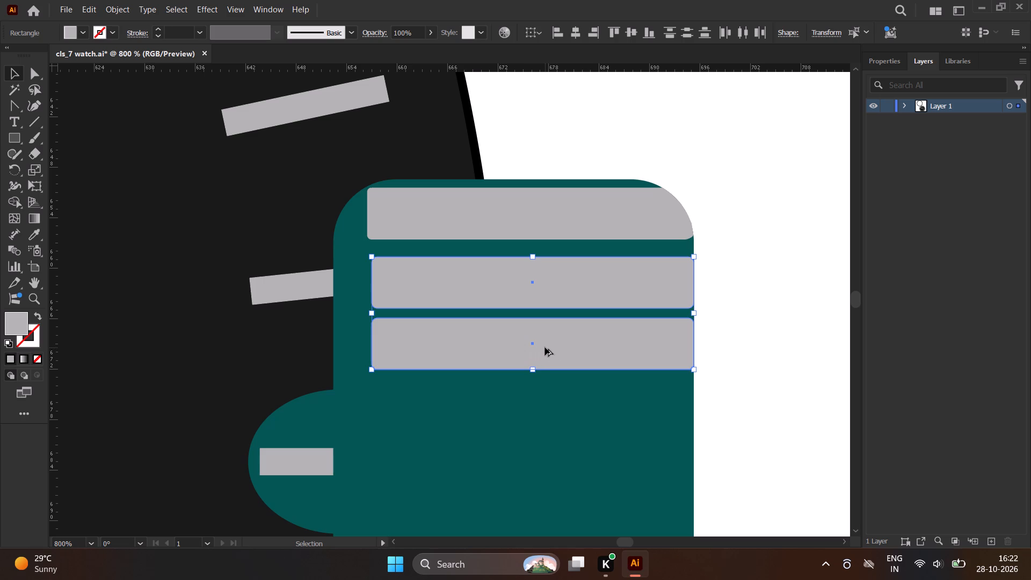
alt+drag(545, 347, 544, 446)
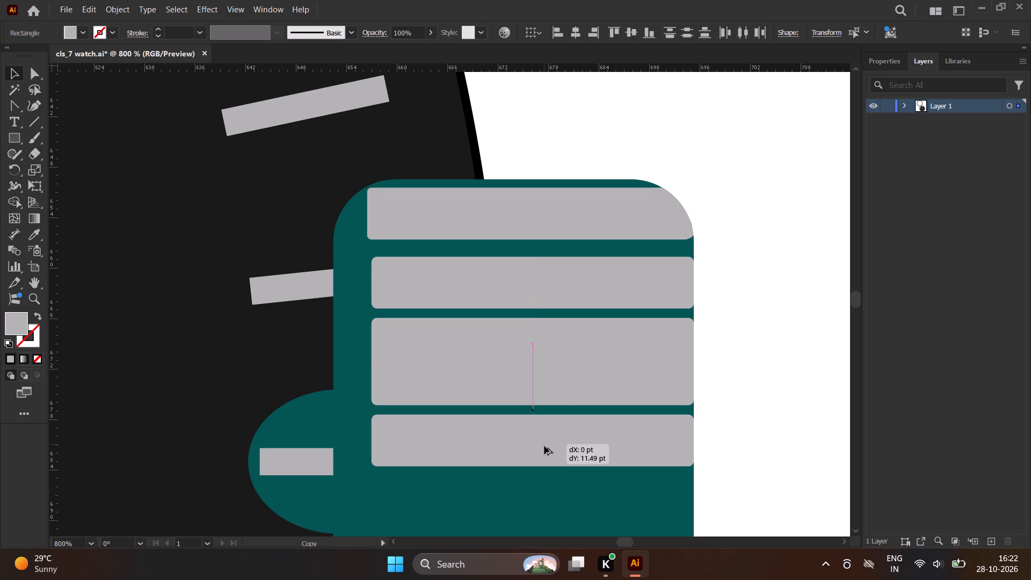
alt+drag(544, 446, 545, 470)
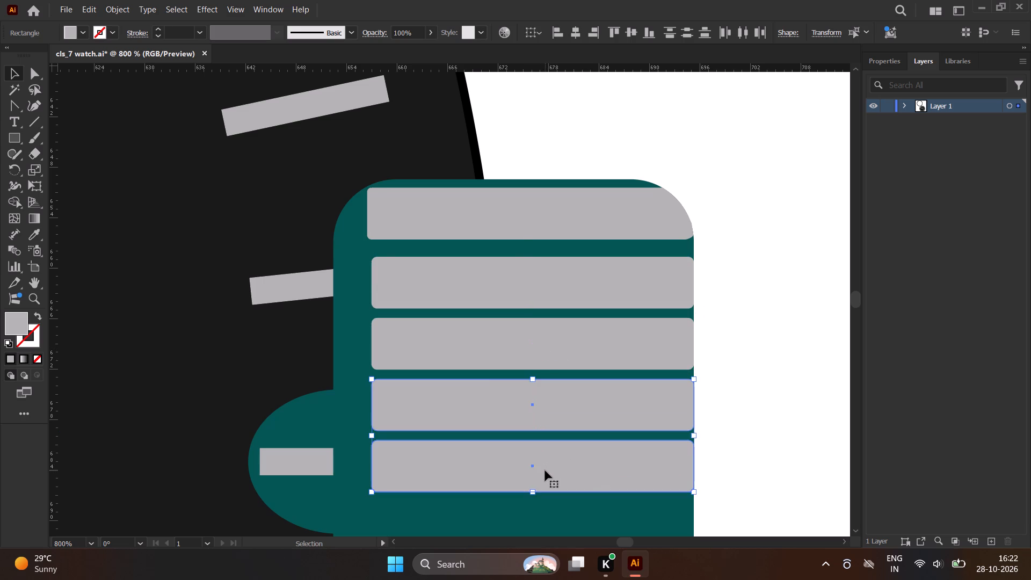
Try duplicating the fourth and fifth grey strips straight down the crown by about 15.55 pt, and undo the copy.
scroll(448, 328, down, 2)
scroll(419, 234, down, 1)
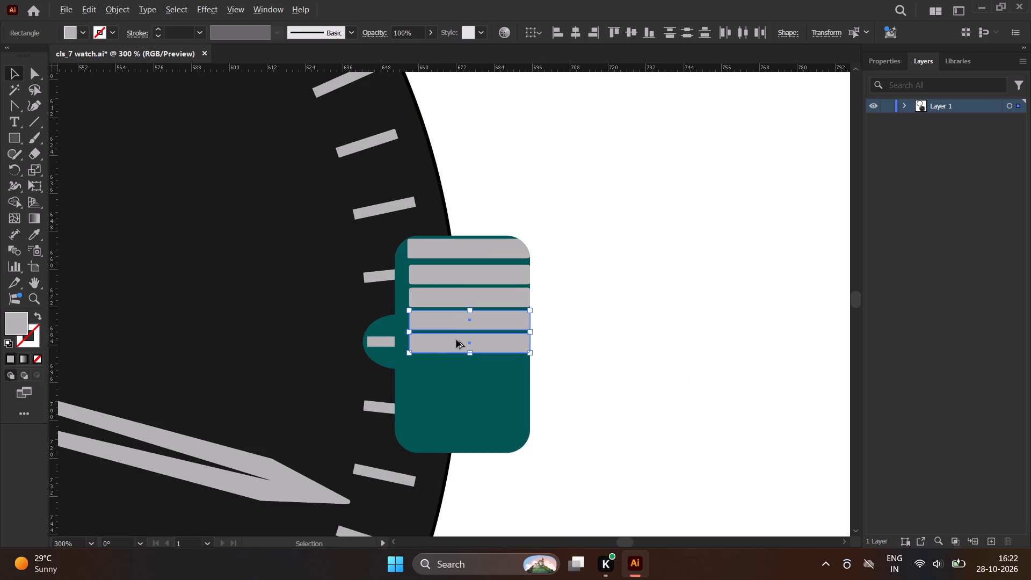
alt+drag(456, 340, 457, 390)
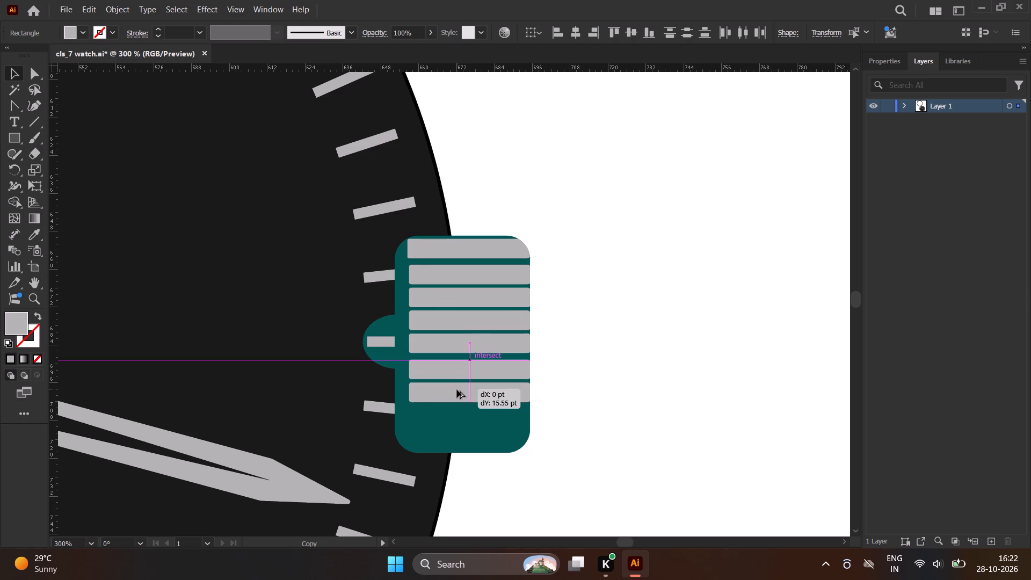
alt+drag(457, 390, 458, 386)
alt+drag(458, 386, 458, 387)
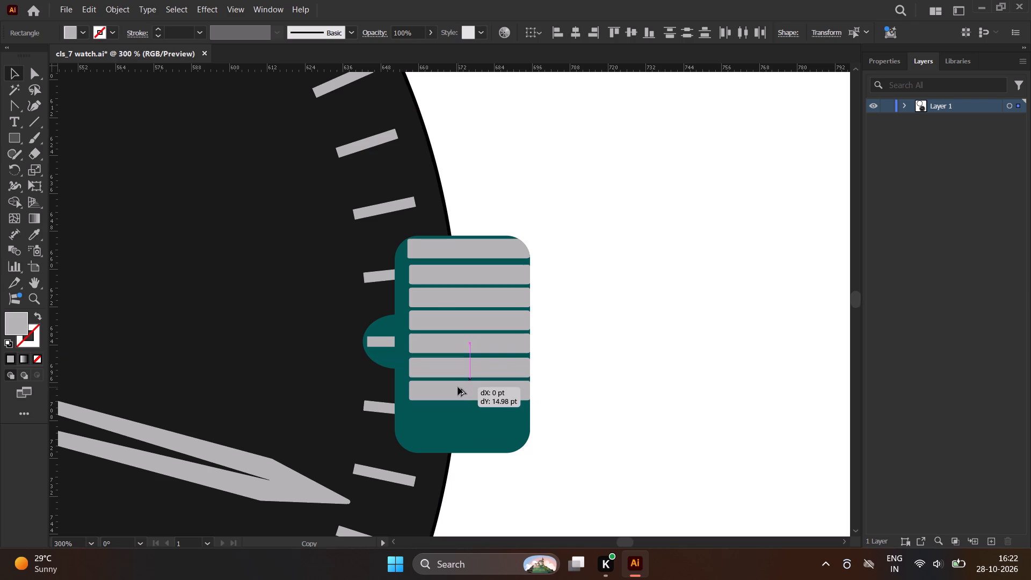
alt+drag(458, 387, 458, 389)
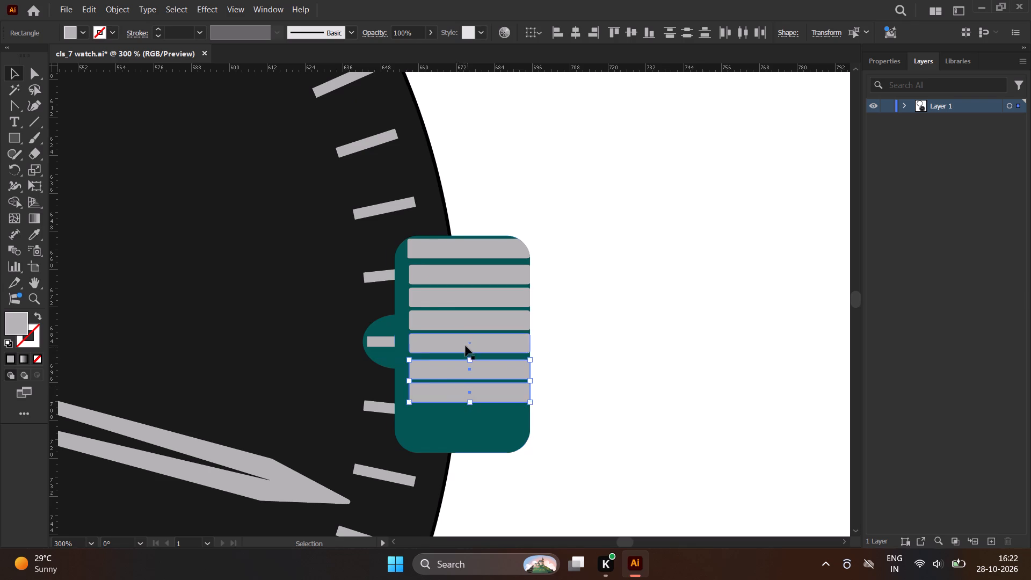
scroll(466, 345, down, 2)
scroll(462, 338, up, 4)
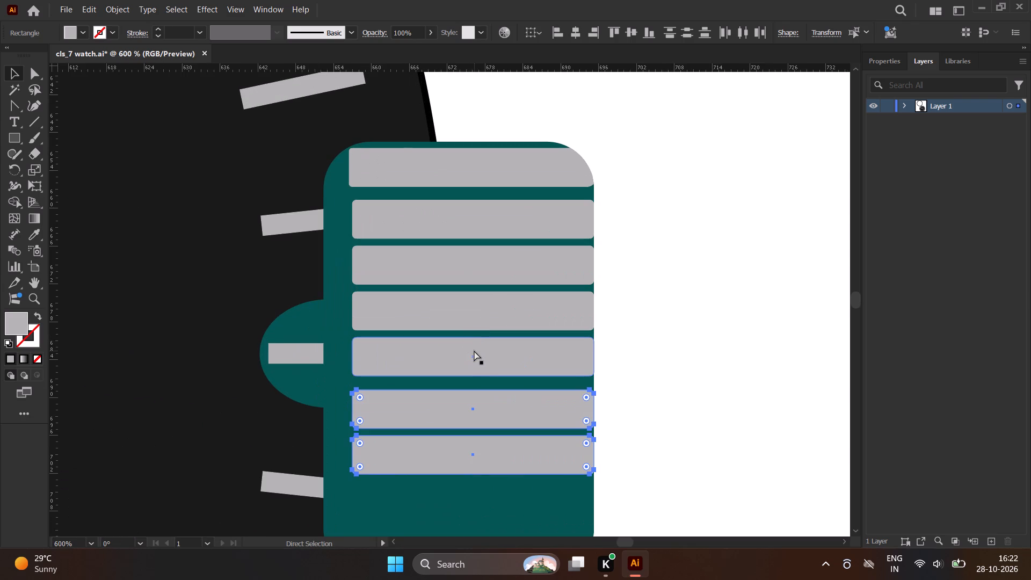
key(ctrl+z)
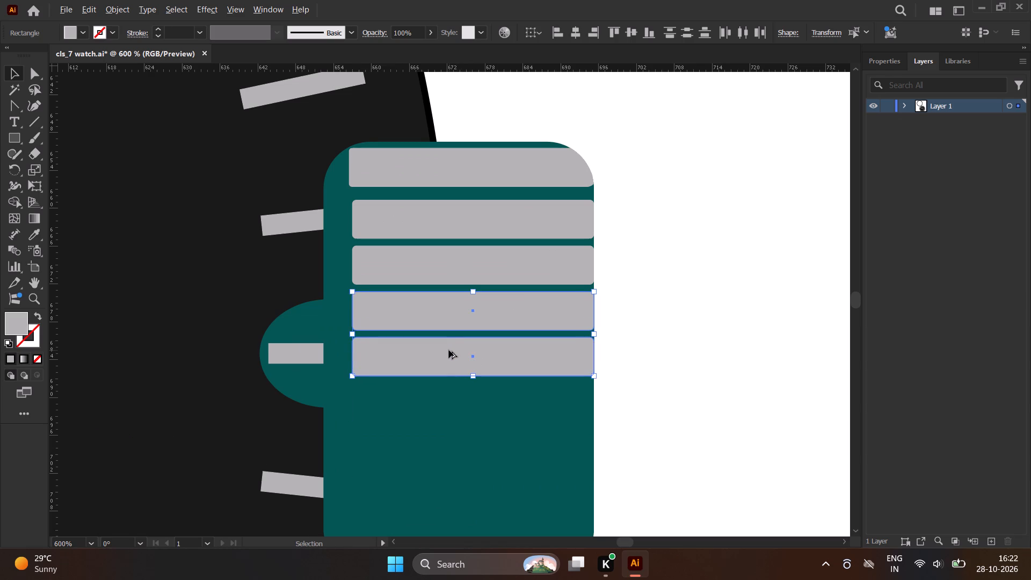
Duplicate the fourth and fifth grey strips together straight down by about 14.55 pt, matching the narrow gap between the strips above.
alt+drag(449, 350, 447, 441)
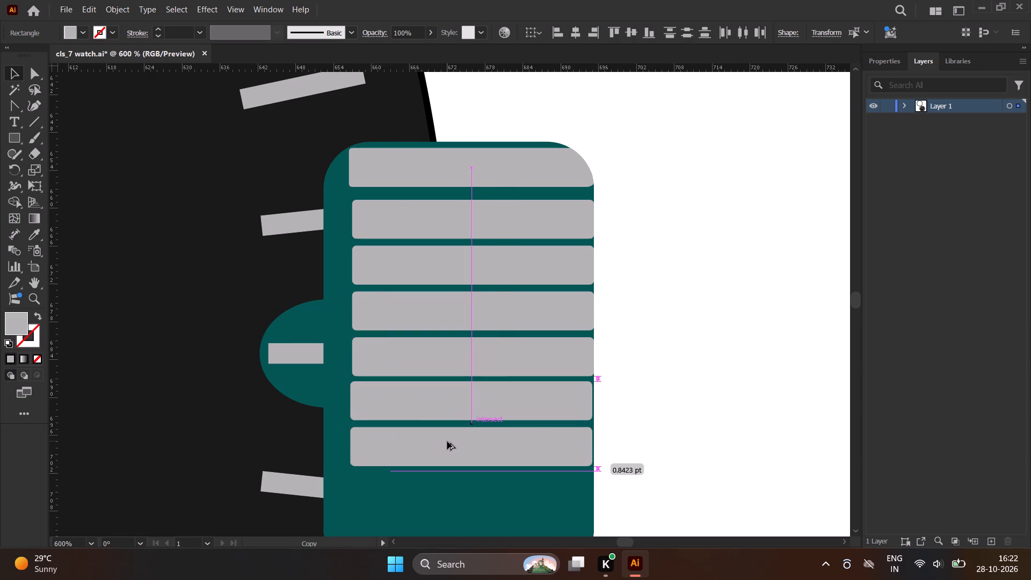
alt+drag(447, 441, 450, 442)
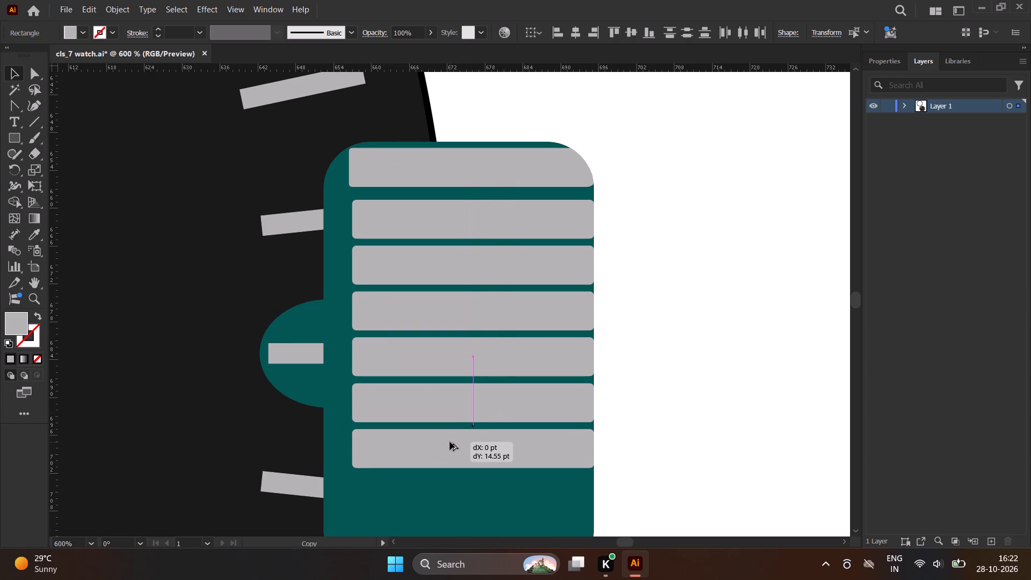
alt+drag(450, 442, 451, 442)
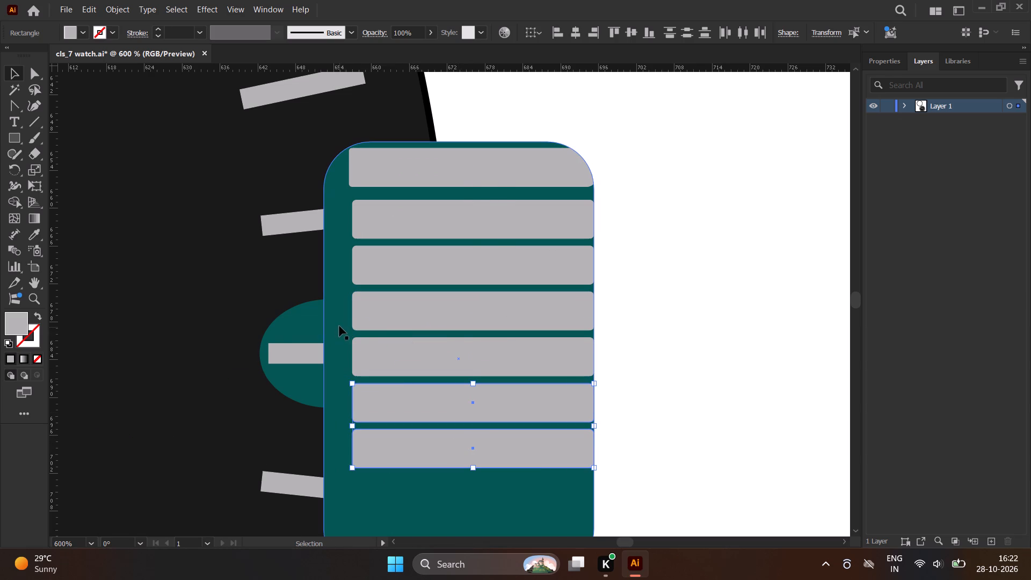
Duplicate the four lowest grey strips together down the crown, keeping the same narrow gap below the seventh strip.
scroll(360, 271, down, 1)
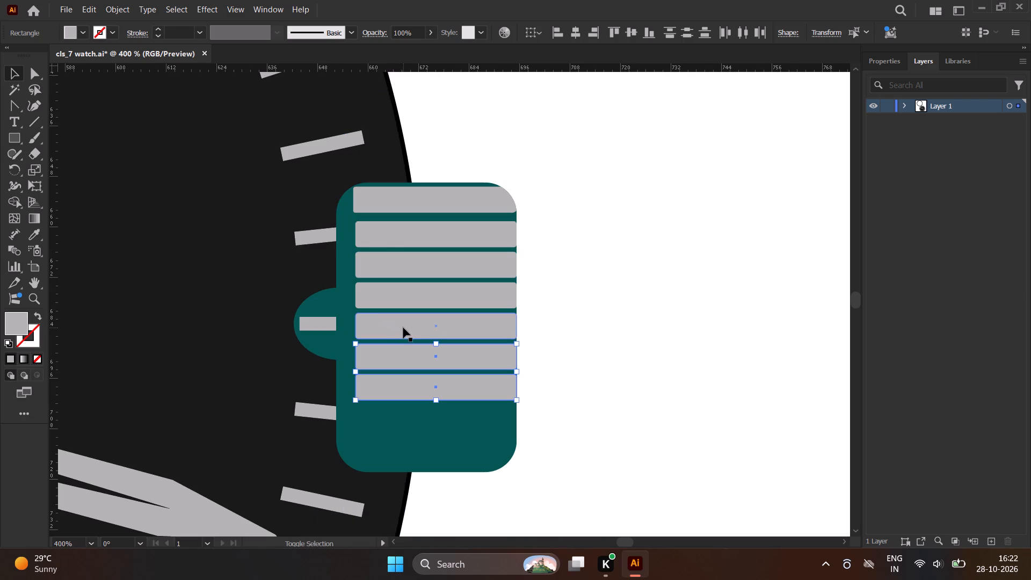
shift+click(403, 328)
shift+click(408, 300)
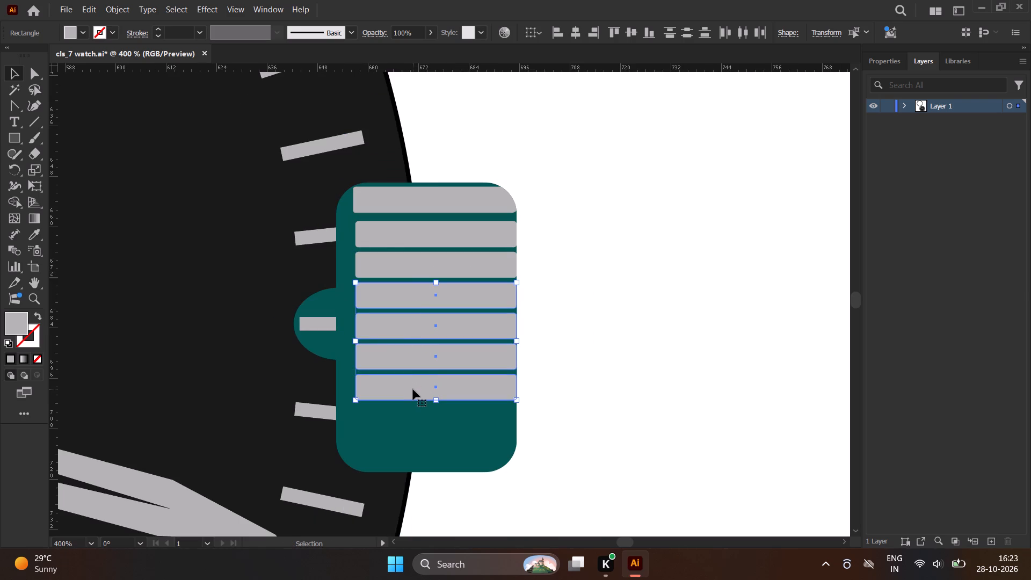
alt+click(410, 382)
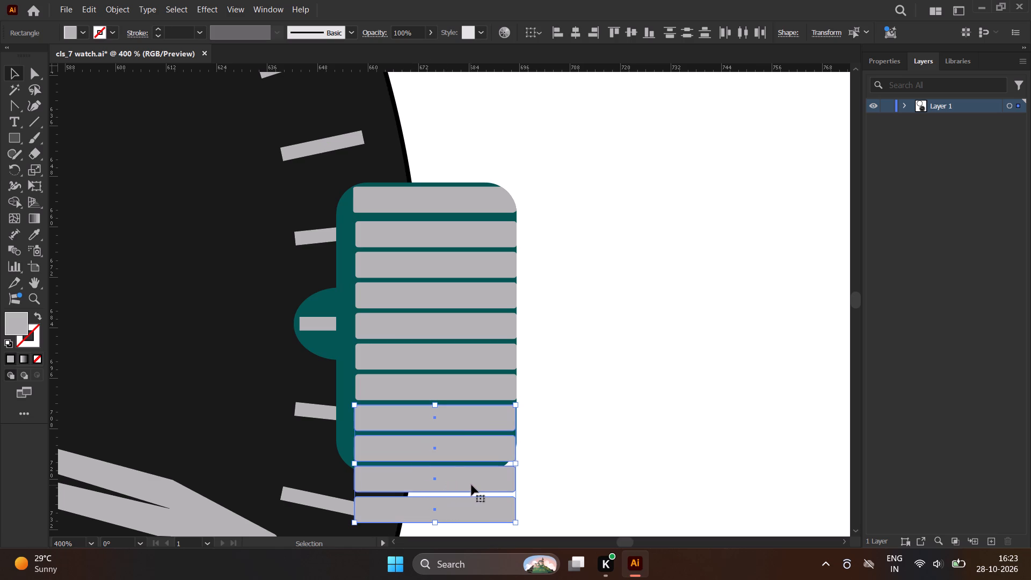
Delete the three lowest strip copies, including the one overlapping the crown's rounded bottom corner, leaving eight strips on the crown.
click(506, 479)
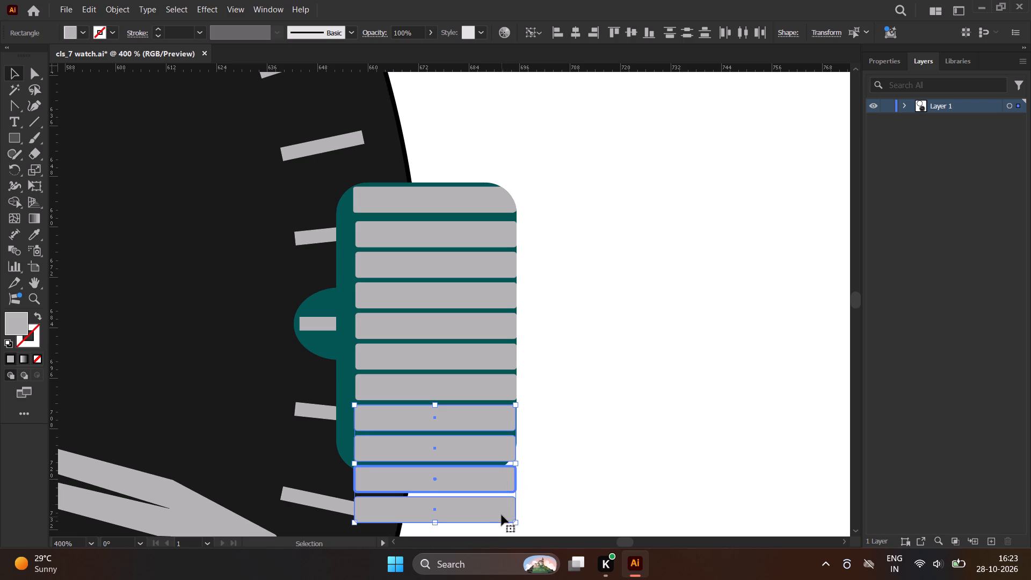
click(505, 510)
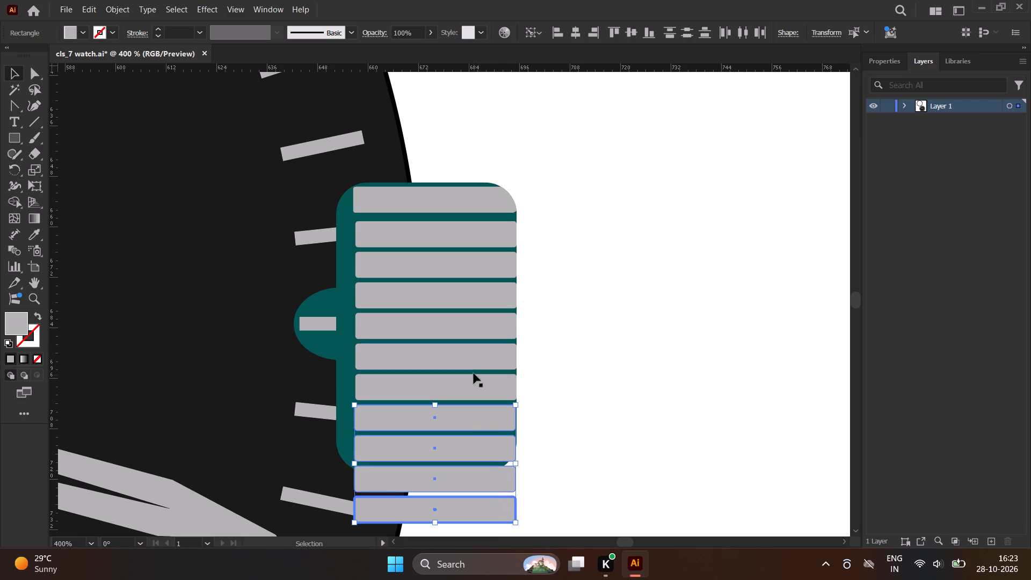
click(474, 371)
click(477, 484)
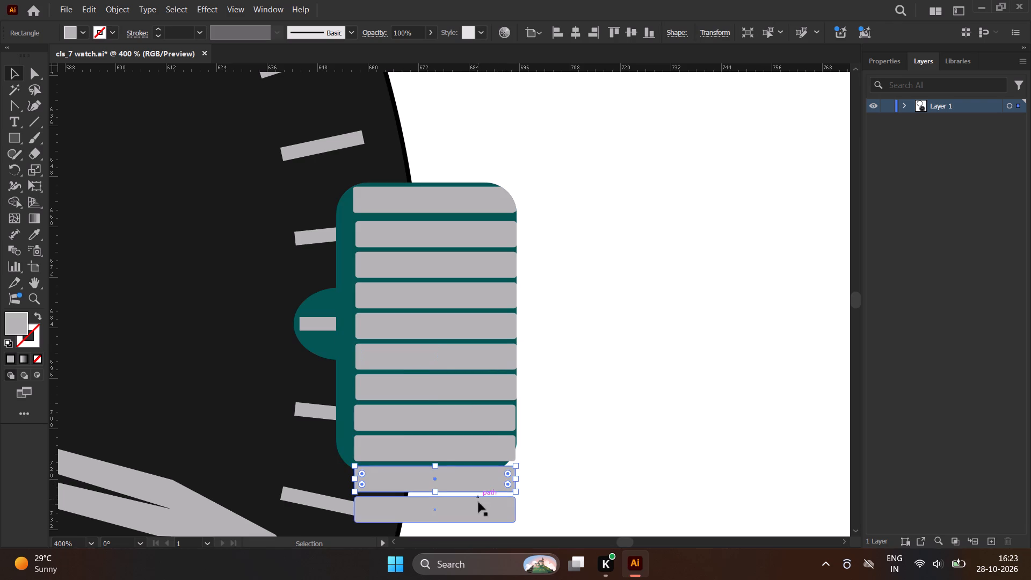
shift+click(478, 514)
key(Delete)
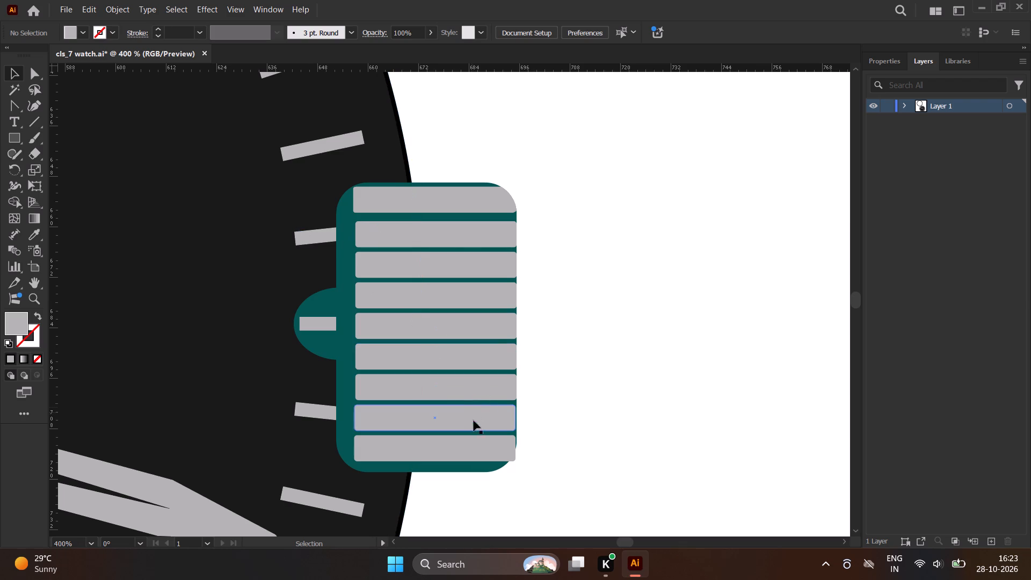
click(482, 453)
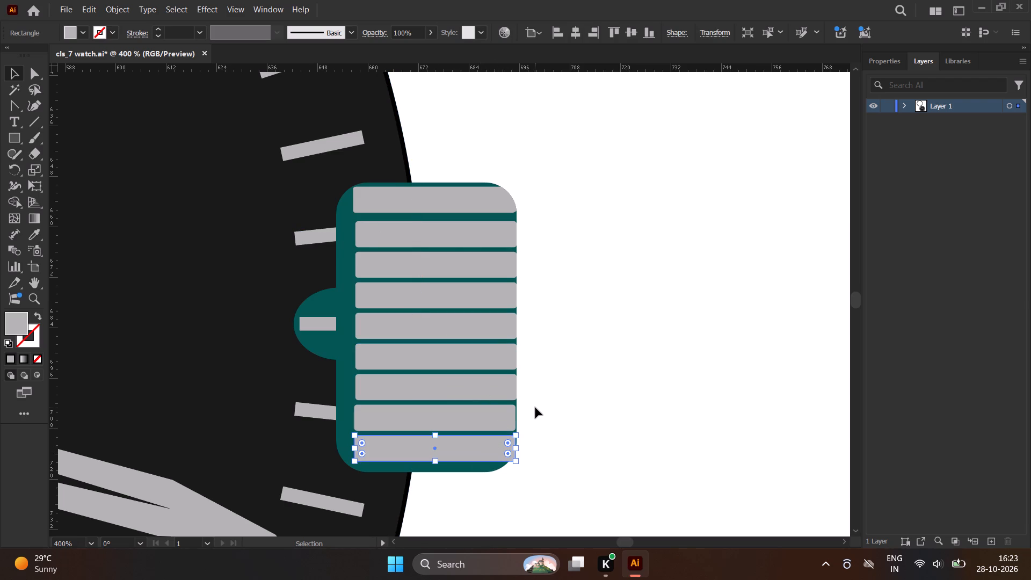
key(Delete)
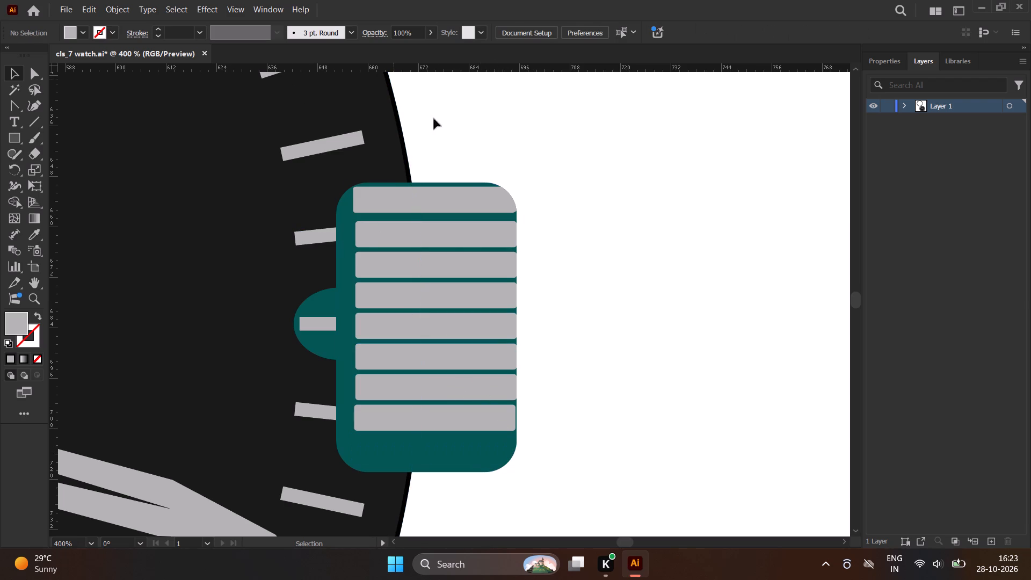
Duplicate the top strip with the curved corner about 60 pt down, into the empty space at the crown's bottom.
click(479, 195)
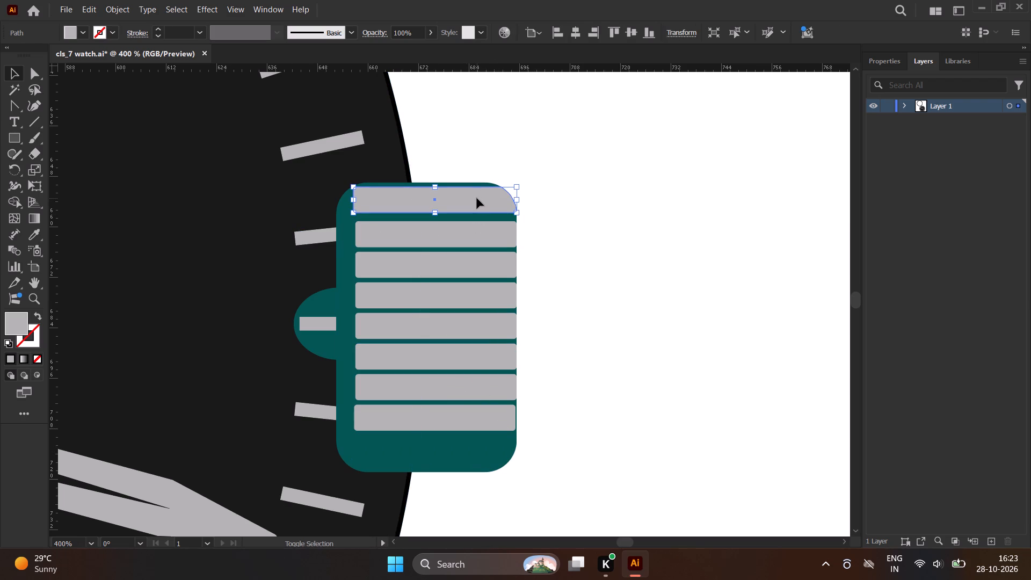
alt+drag(477, 198, 477, 579)
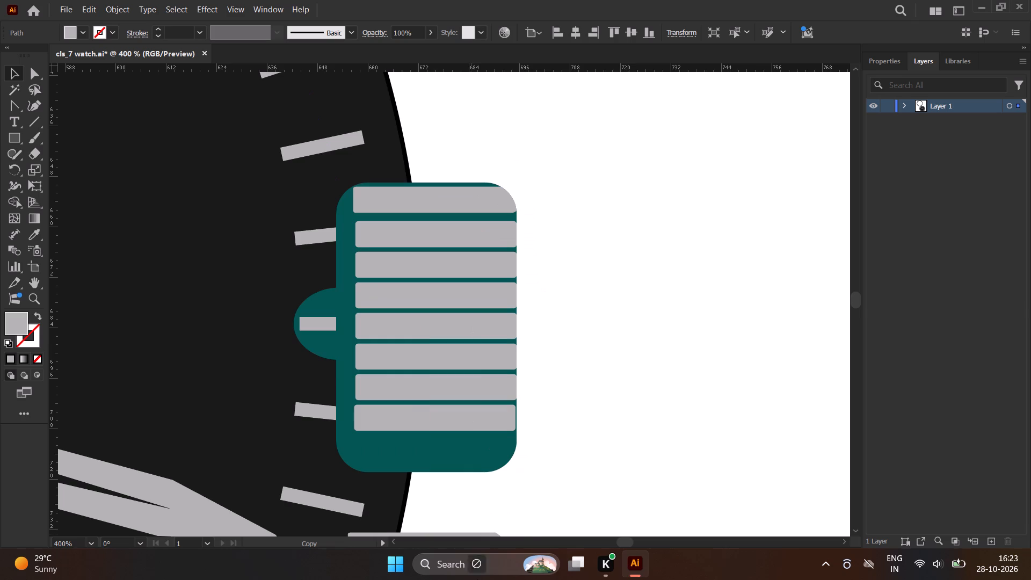
alt+drag(477, 579, 480, 451)
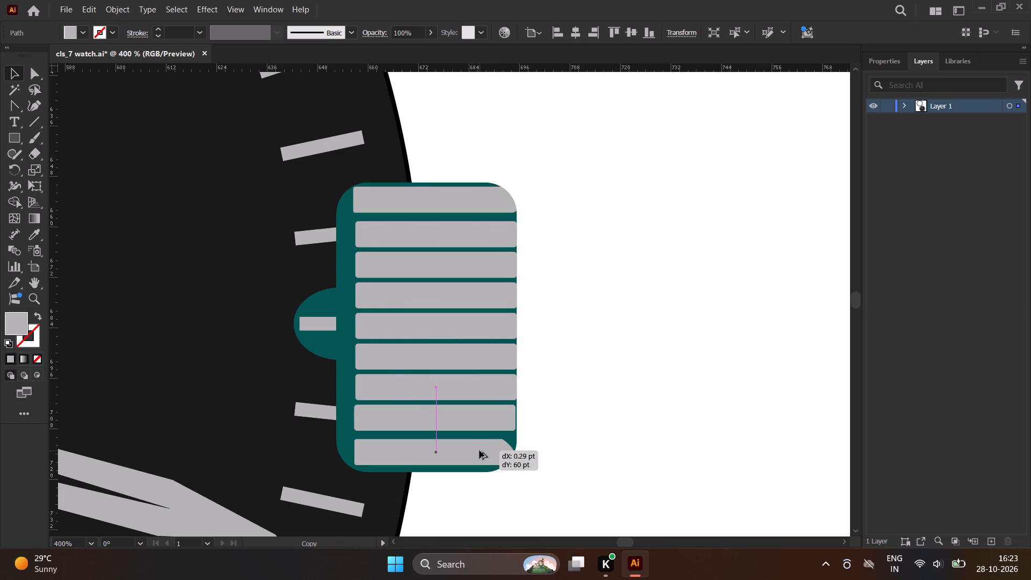
alt+drag(480, 451, 479, 449)
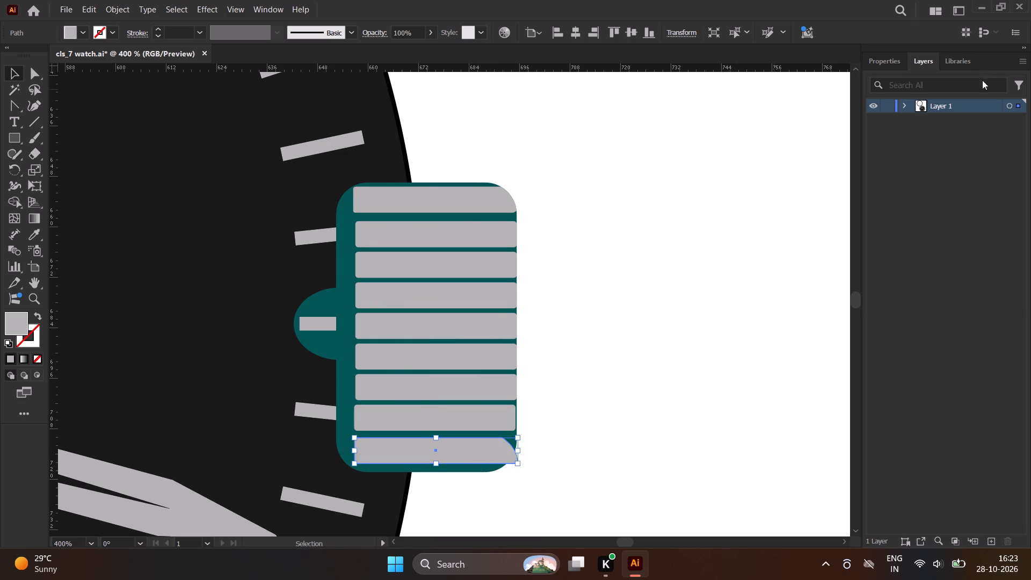
Flip the bottom strip copy vertically so its curved corner follows the crown's lower rounded corner, and deselect it.
click(885, 62)
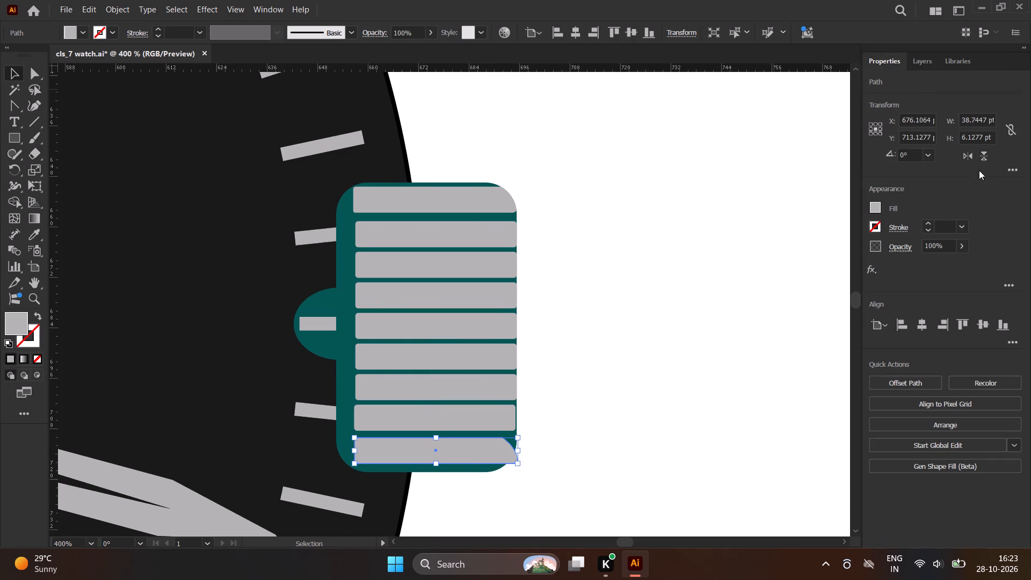
click(981, 158)
click(921, 55)
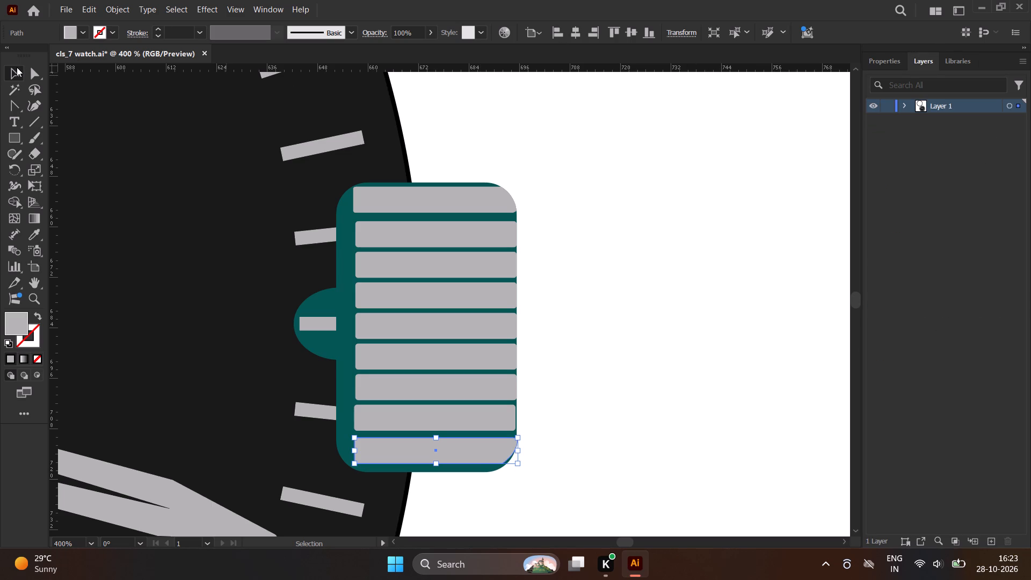
click(17, 67)
click(768, 175)
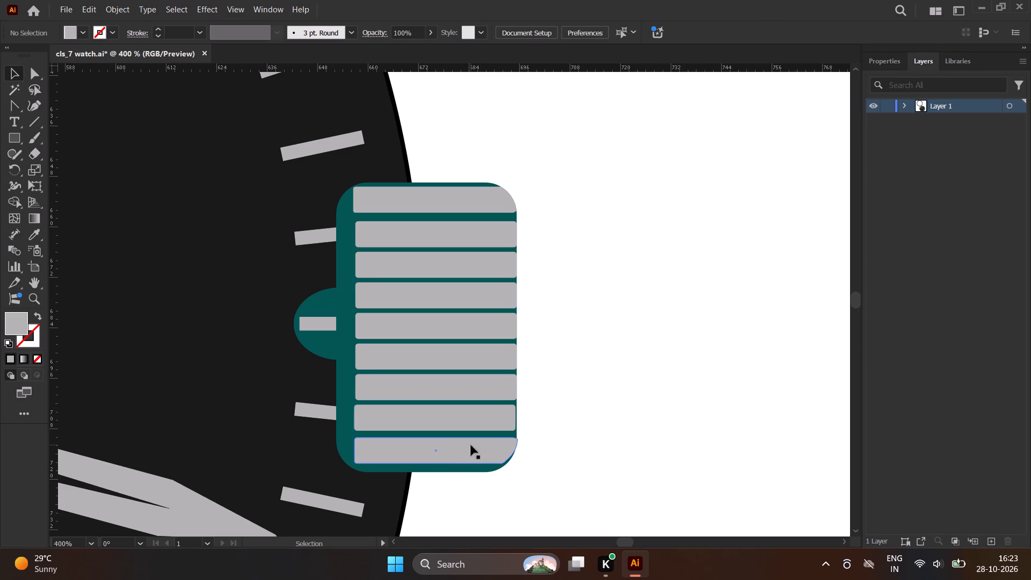
Move the bottom strip about 0.29 pt inward and about 1 pt down so its curved end fits the crown's rounded corner.
scroll(465, 489, up, 3)
click(481, 369)
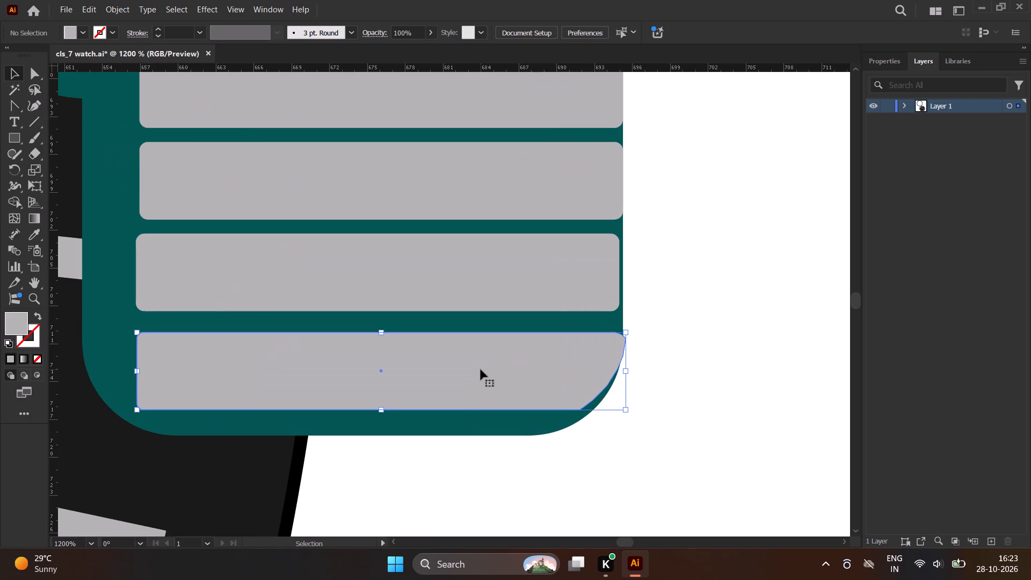
key(Down)
key(Down)
key(Up)
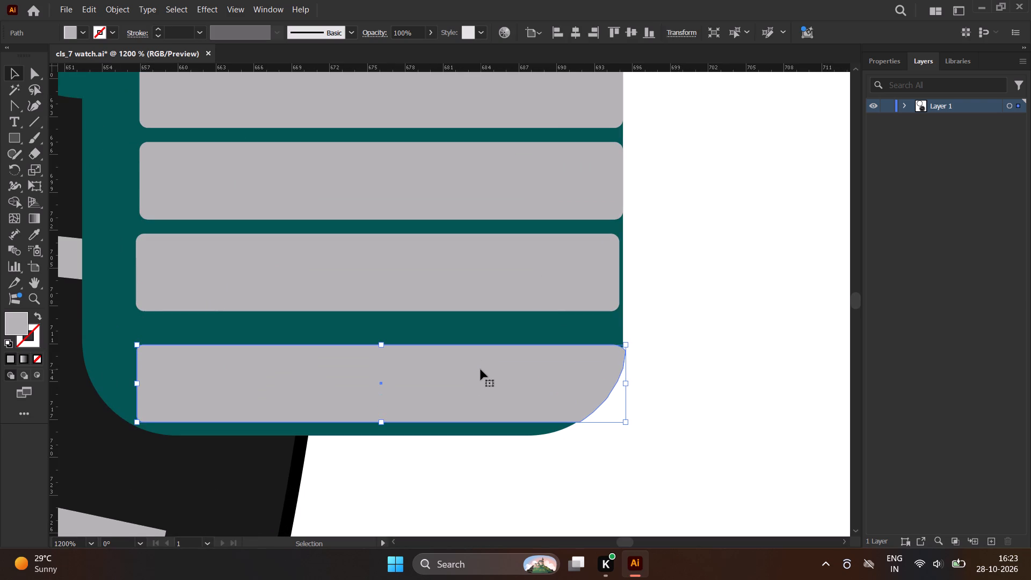
key(Up)
scroll(481, 369, down, 1)
scroll(481, 369, up, 1)
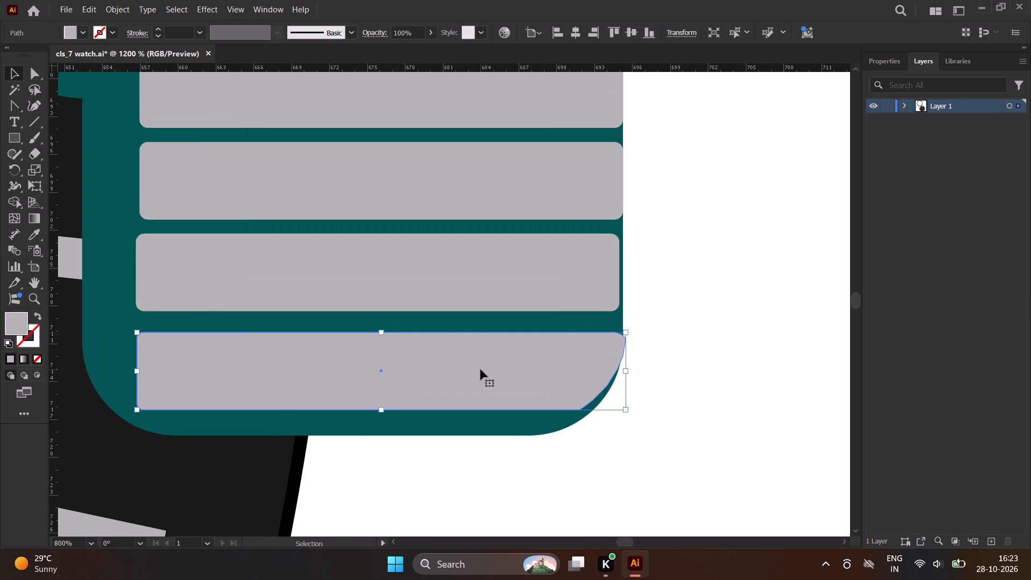
drag(520, 372, 517, 370)
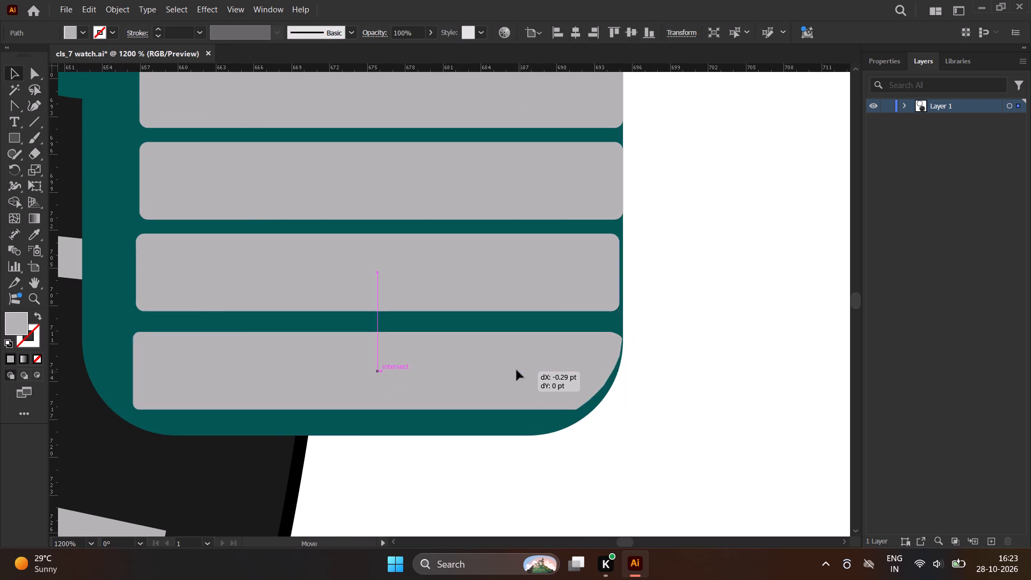
drag(517, 370, 518, 383)
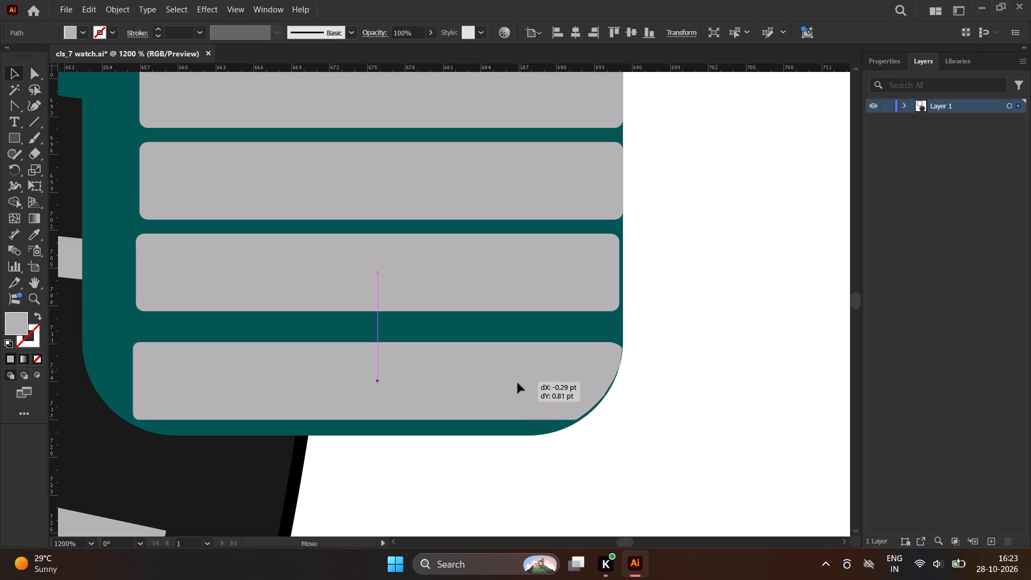
drag(518, 383, 517, 385)
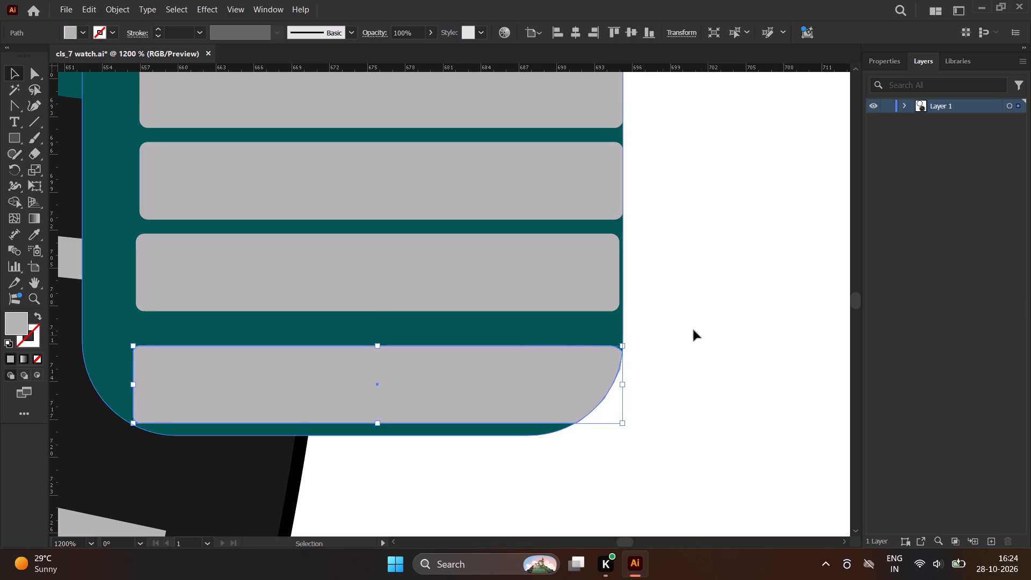
click(704, 329)
Lower the two strips directly above the crown's bottom strip, moving the lower one about 1.4 pt, to tighten the gaps between them.
click(395, 277)
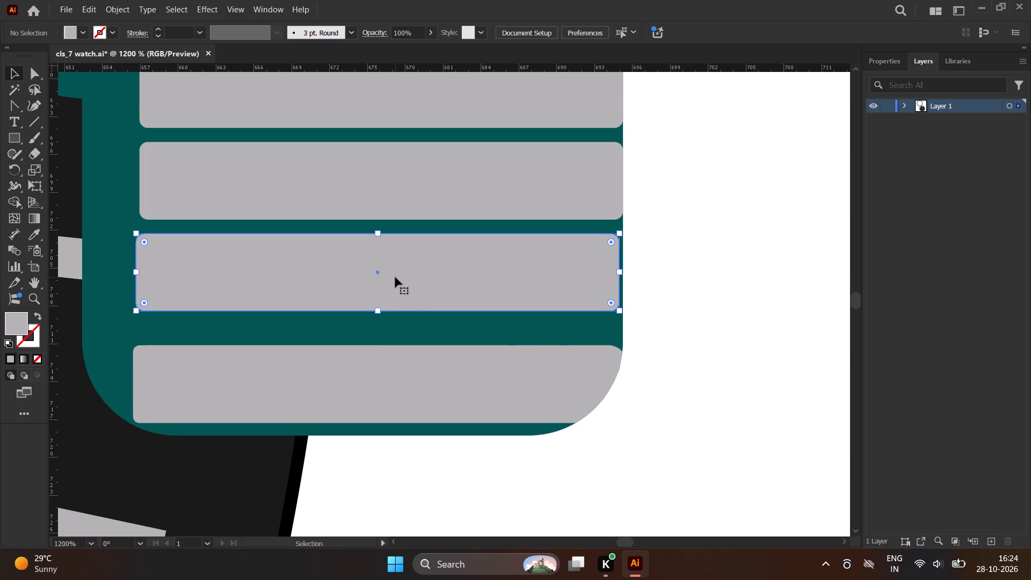
drag(395, 277, 395, 294)
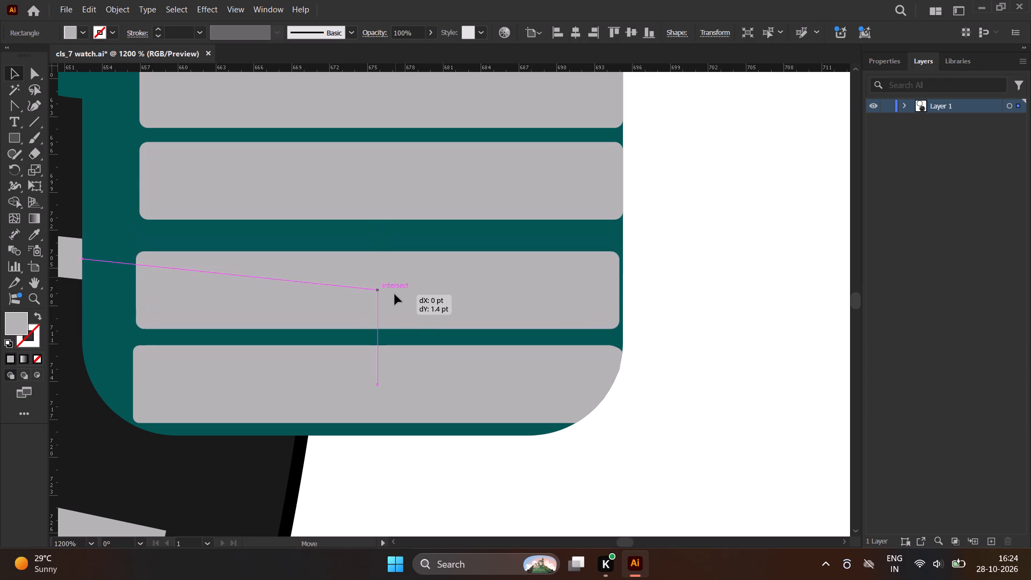
drag(395, 294, 395, 299)
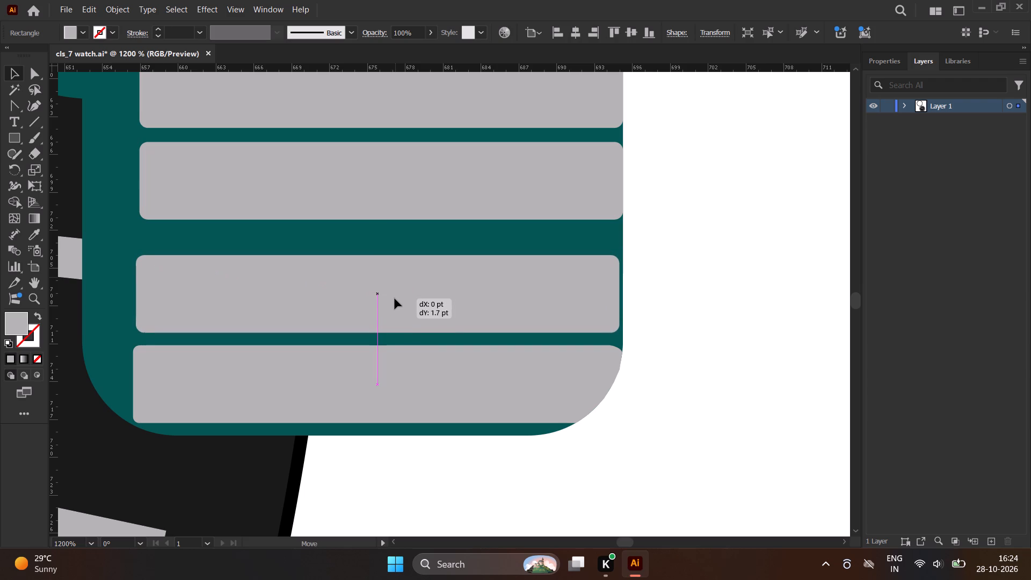
drag(395, 299, 395, 296)
drag(421, 173, 421, 179)
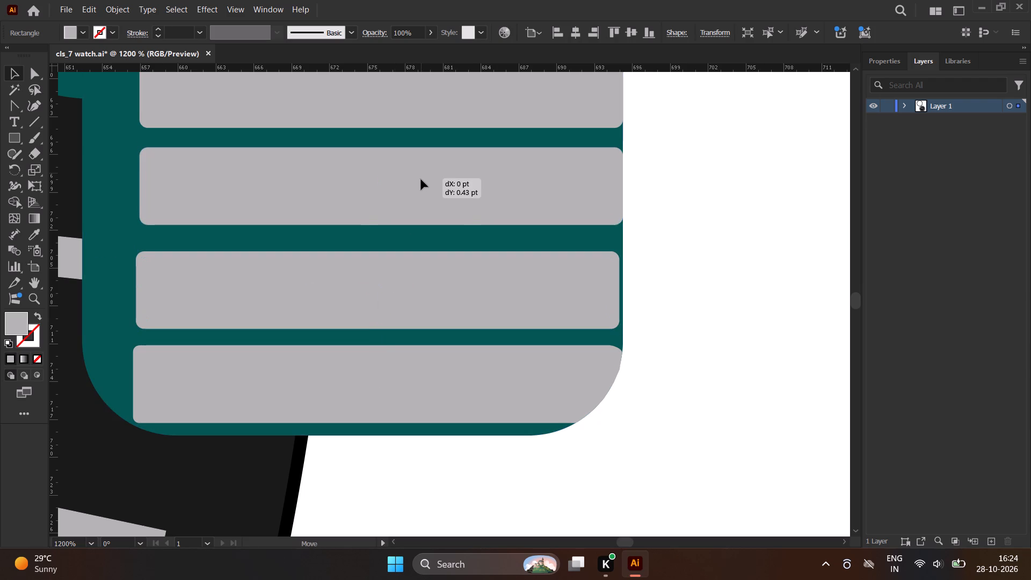
drag(421, 179, 421, 190)
Lower the fourth, fifth and sixth strips from the crown's top slightly, closing the wider gaps above the strips already moved.
scroll(484, 292, down, 1)
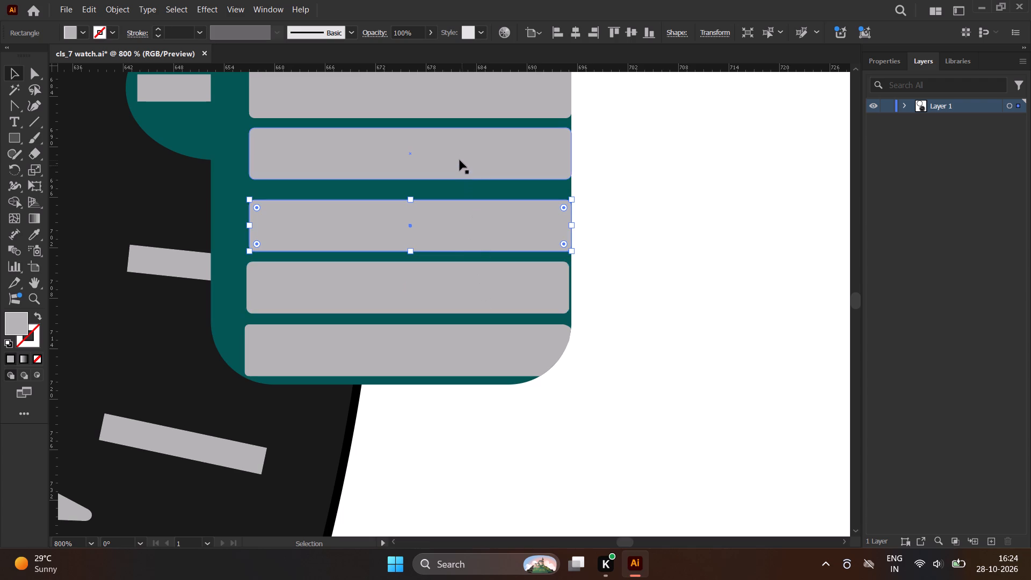
drag(459, 150, 459, 155)
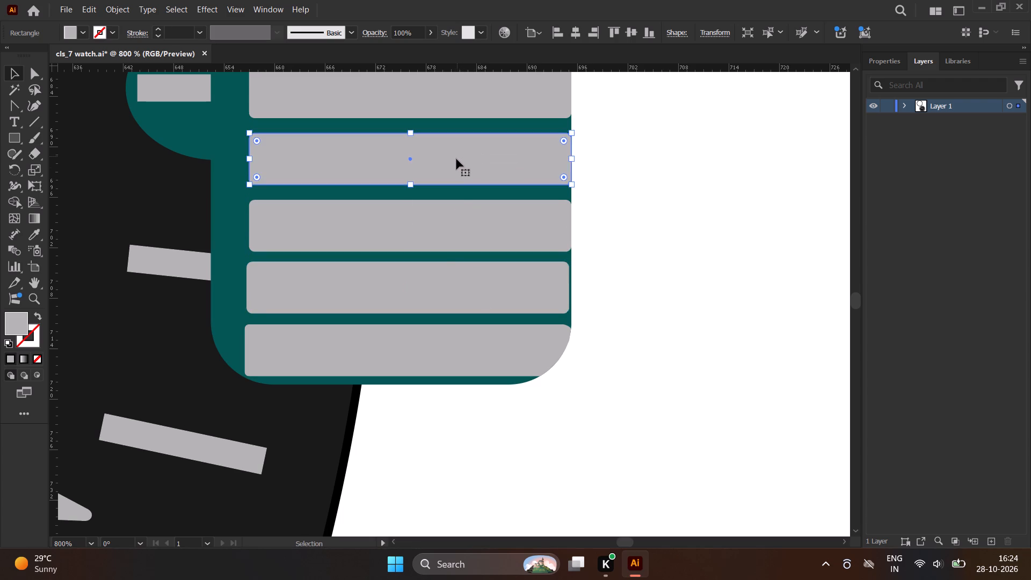
scroll(437, 244, up, 1)
scroll(437, 251, down, 2)
scroll(431, 150, down, 2)
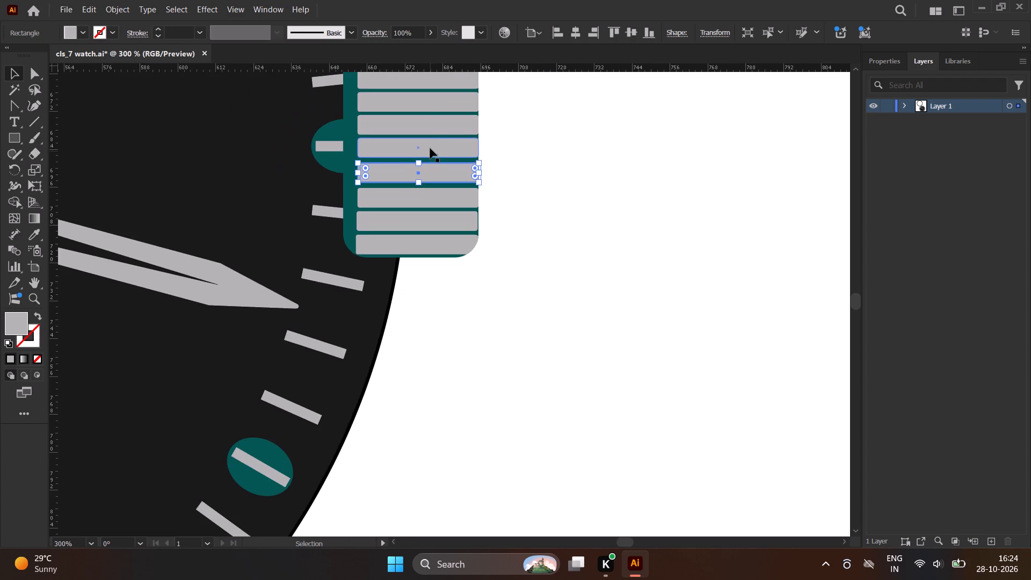
scroll(426, 106, up, 3)
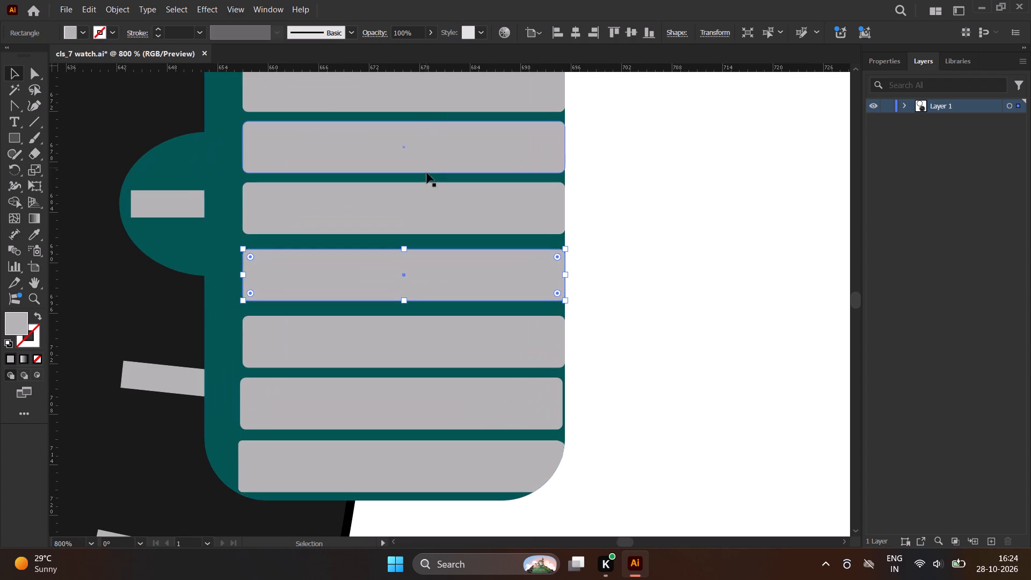
drag(431, 214, 431, 219)
click(440, 131)
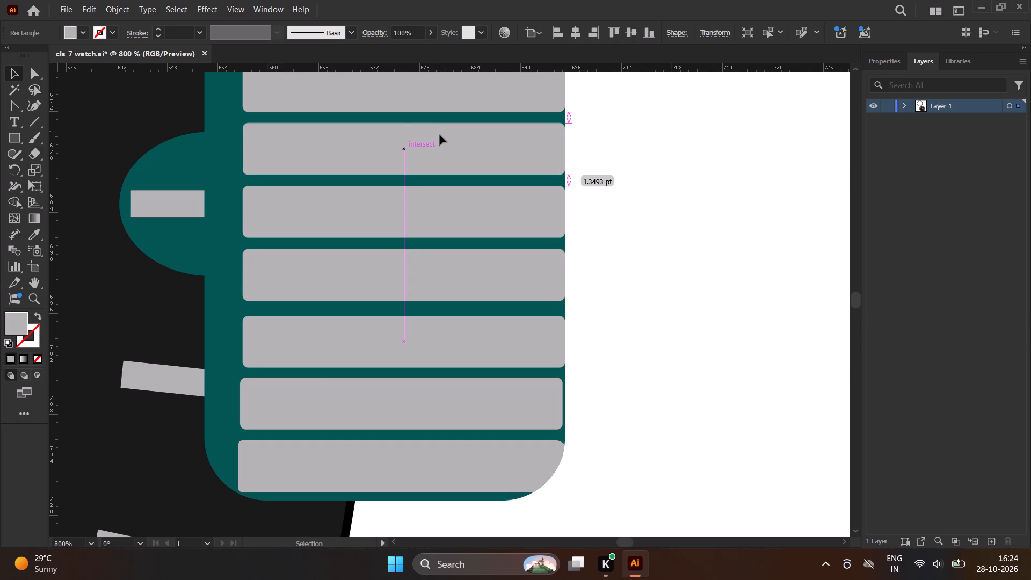
click(437, 266)
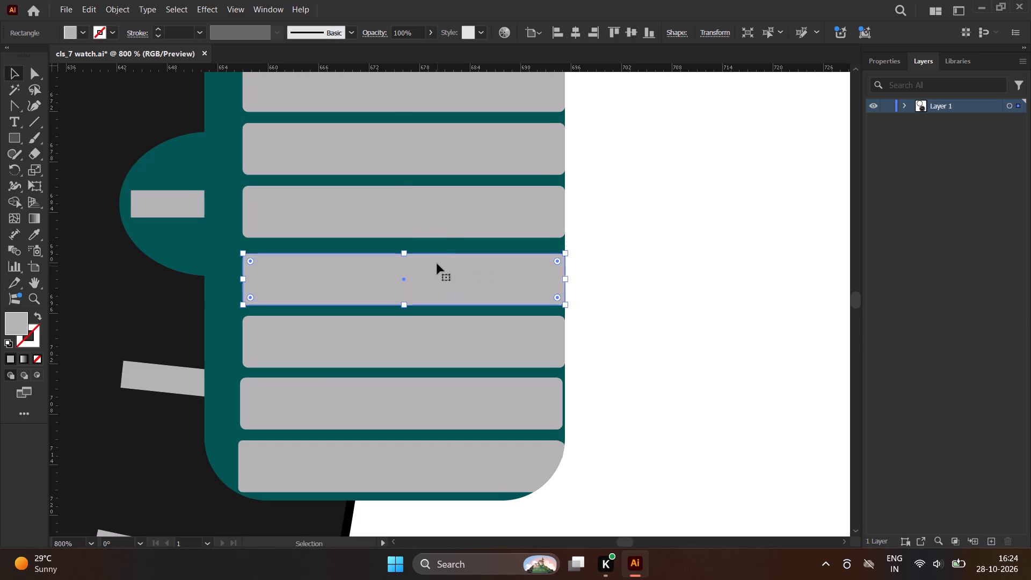
Shift the fifth, fourth and third strips from the top slightly down, the fourth by about 0.5 pt, keeping the crown body in place.
drag(437, 182, 437, 189)
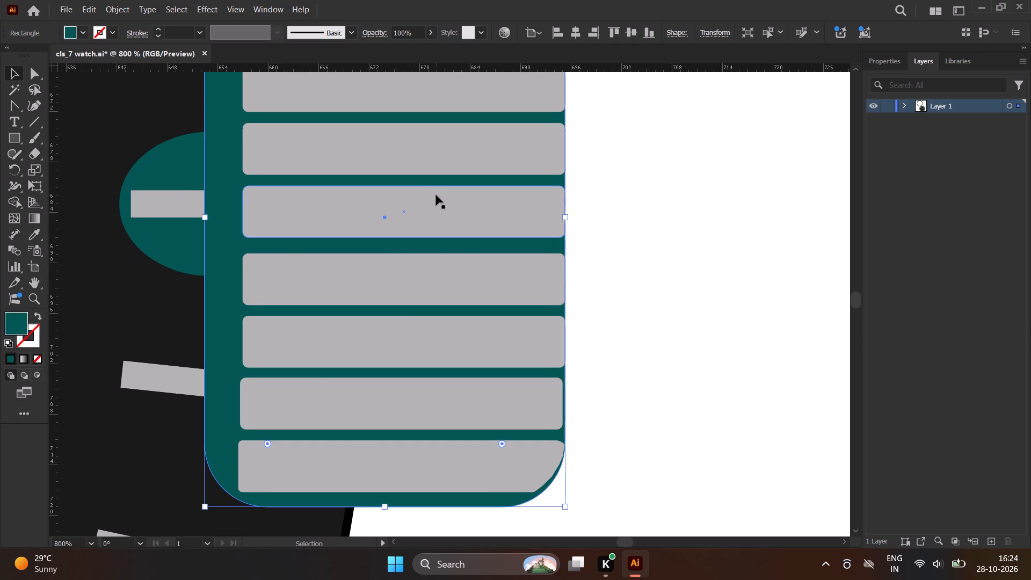
key(ctrl+z)
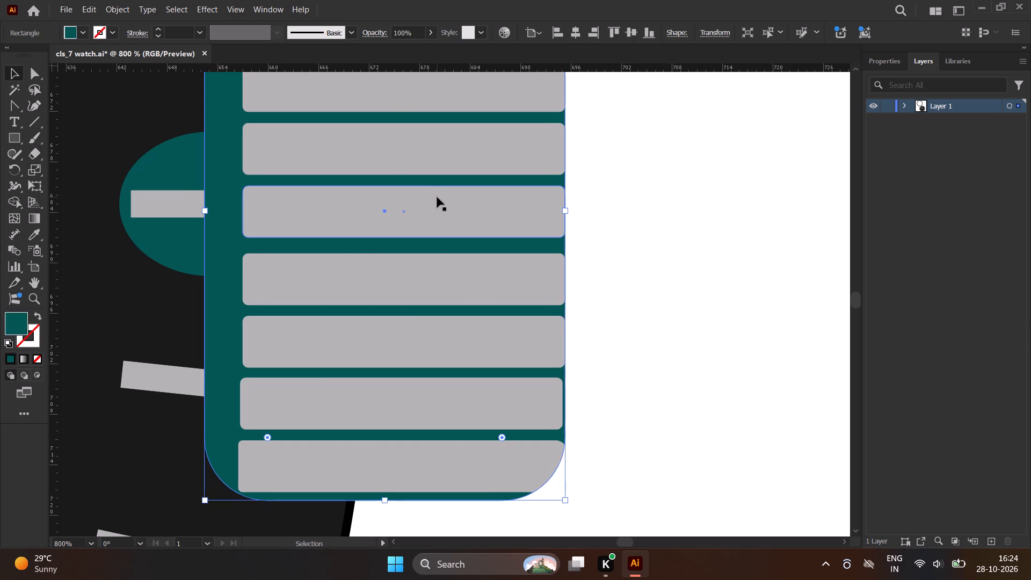
click(437, 197)
drag(439, 148, 440, 153)
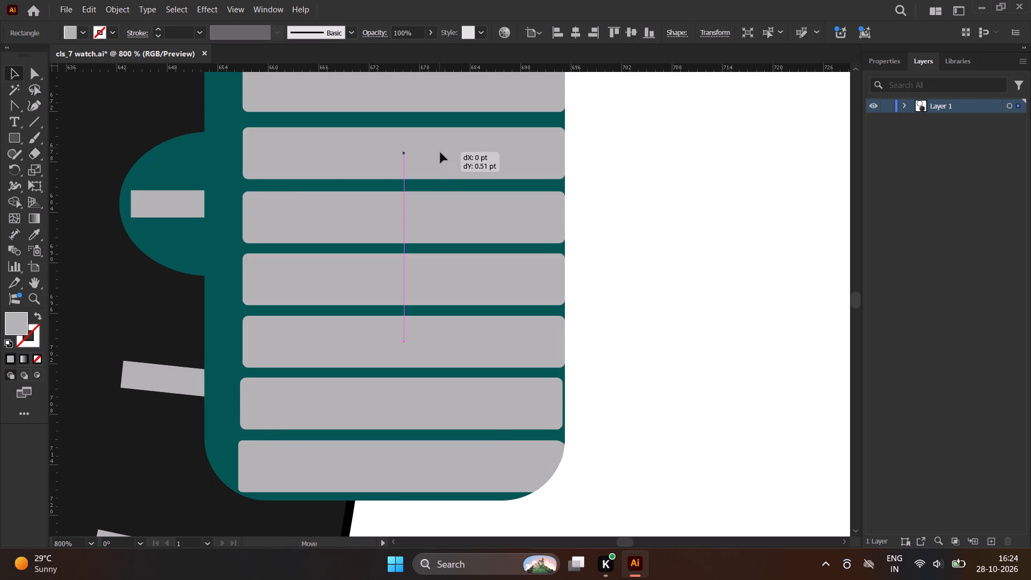
drag(440, 153, 440, 153)
drag(451, 91, 451, 96)
scroll(394, 267, down, 2)
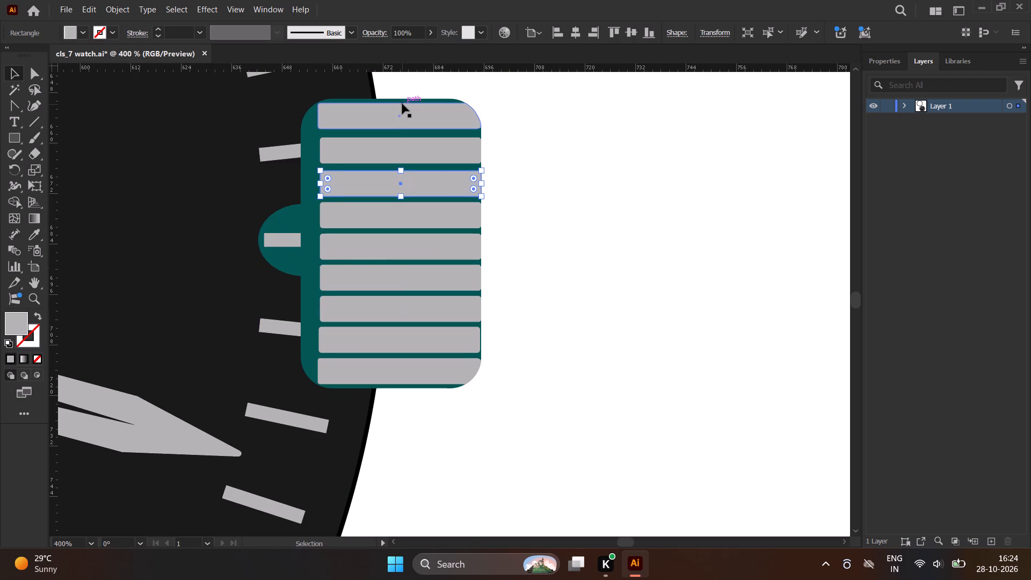
scroll(402, 104, up, 1)
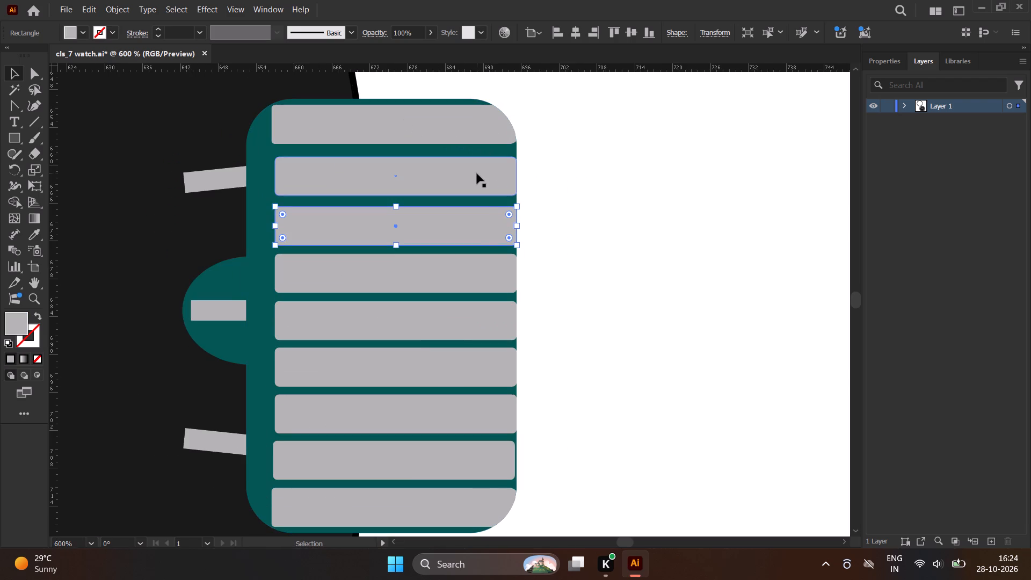
click(629, 161)
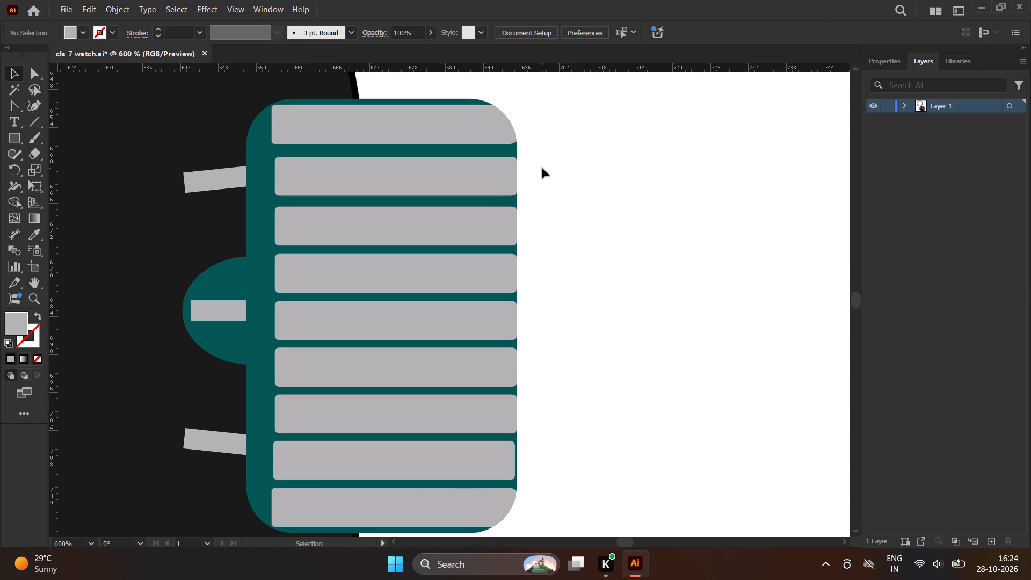
Nudge the second and third strips from the top so their neighbouring gaps are even, about 1.78 pt and 1.64 pt.
scroll(442, 164, down, 1)
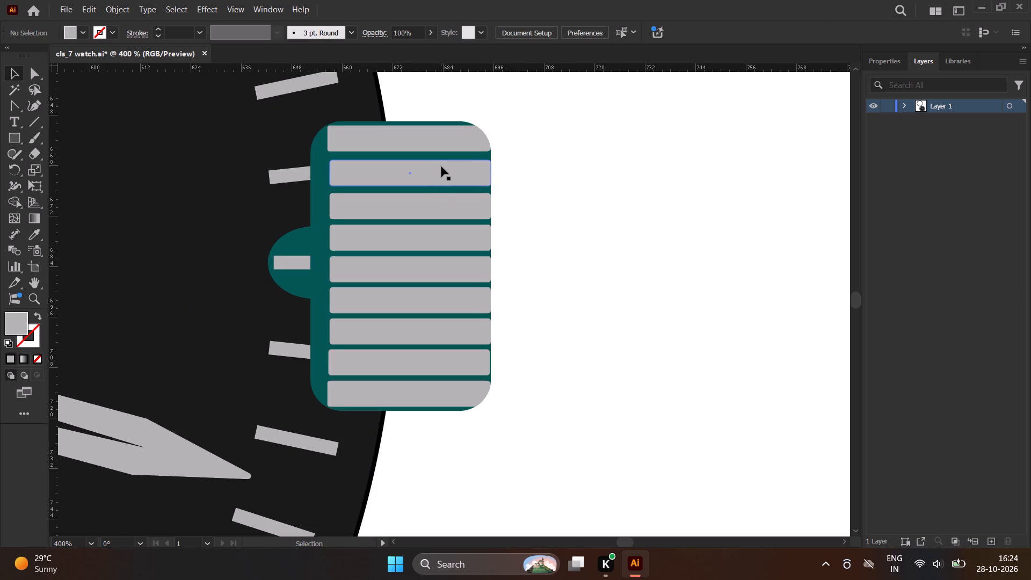
click(433, 166)
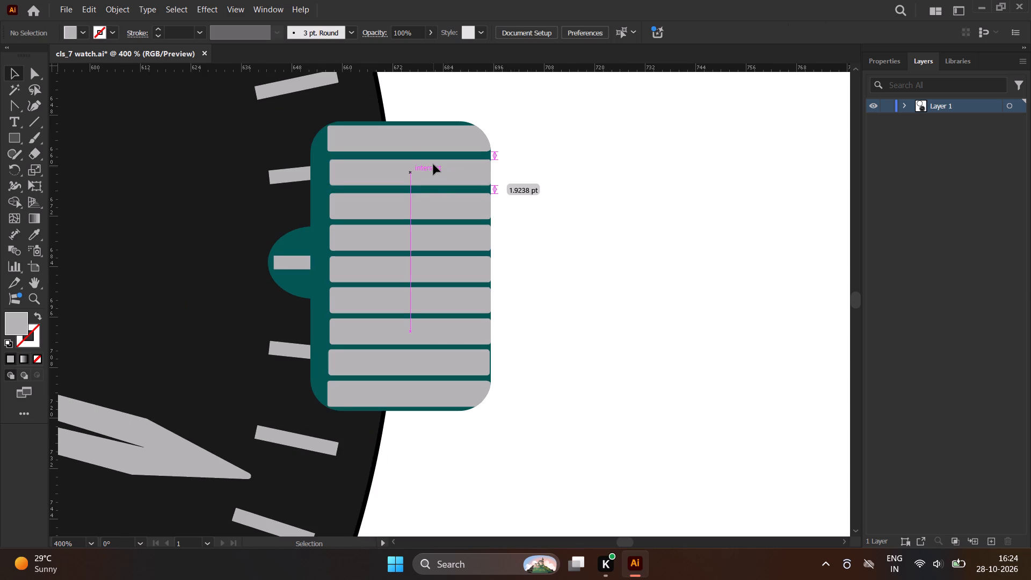
click(431, 202)
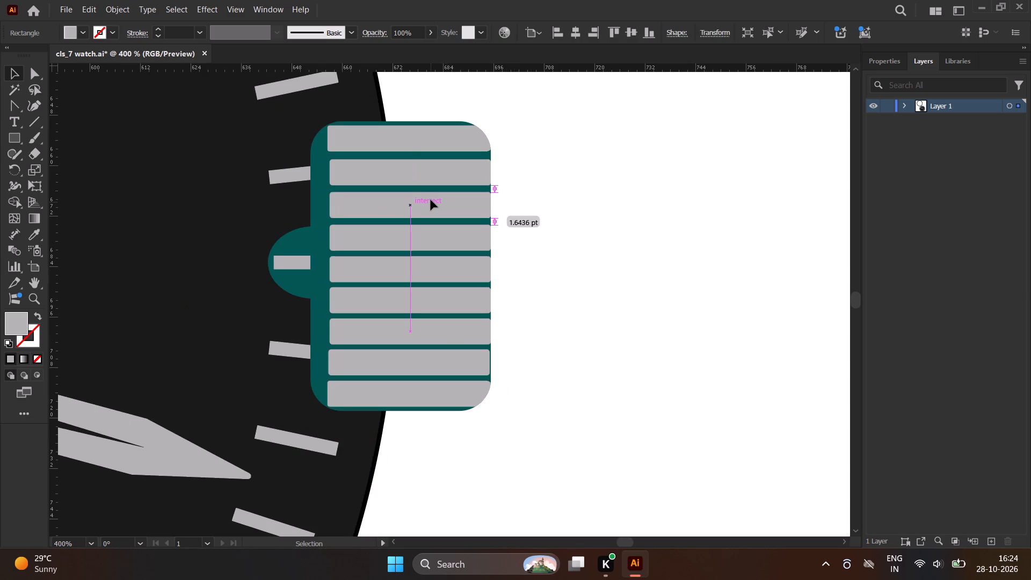
click(437, 172)
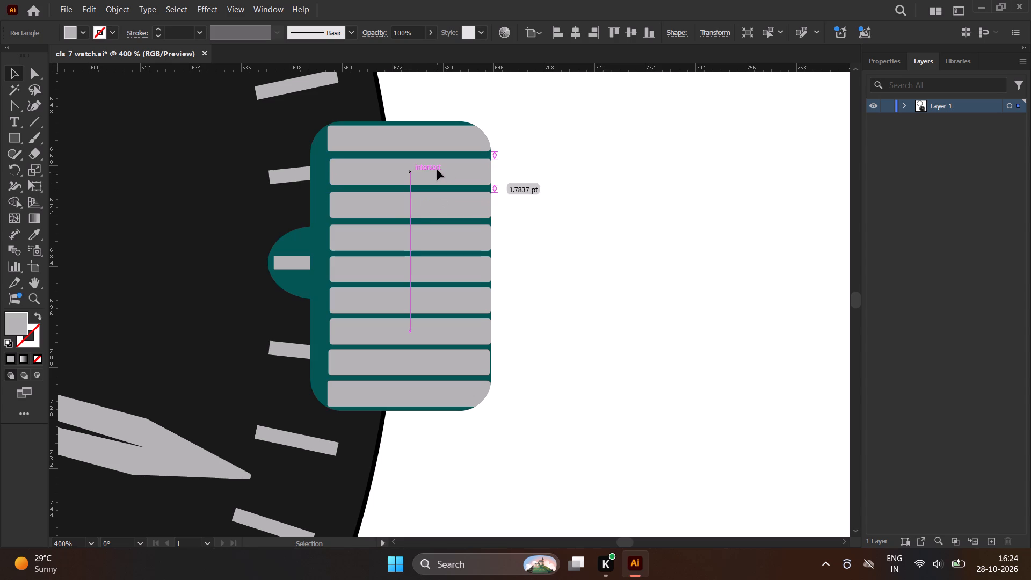
click(550, 176)
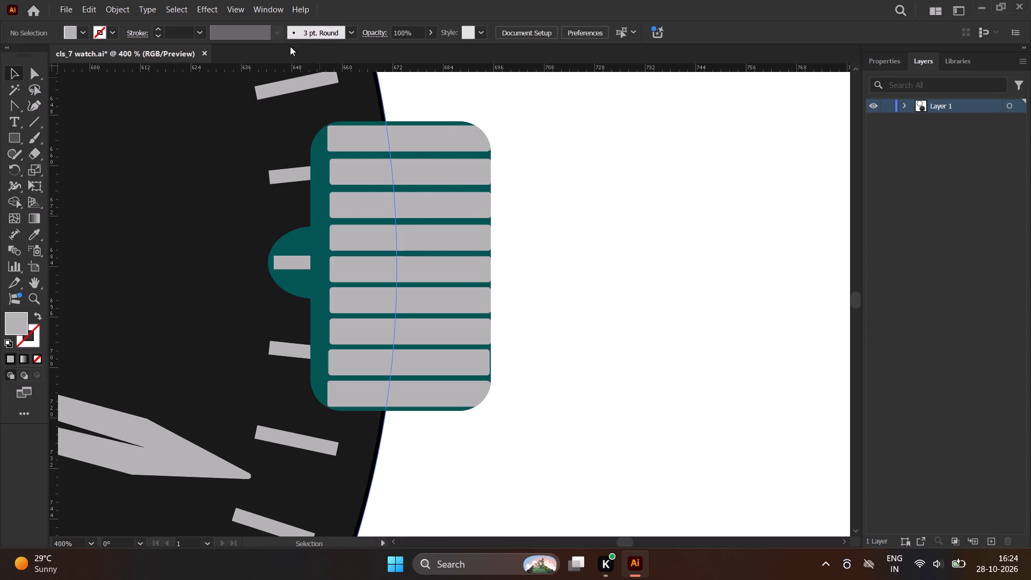
Move the strip above the bottom one about 0.29 pt outward and 0.19 pt down to align with the strips above it.
click(462, 361)
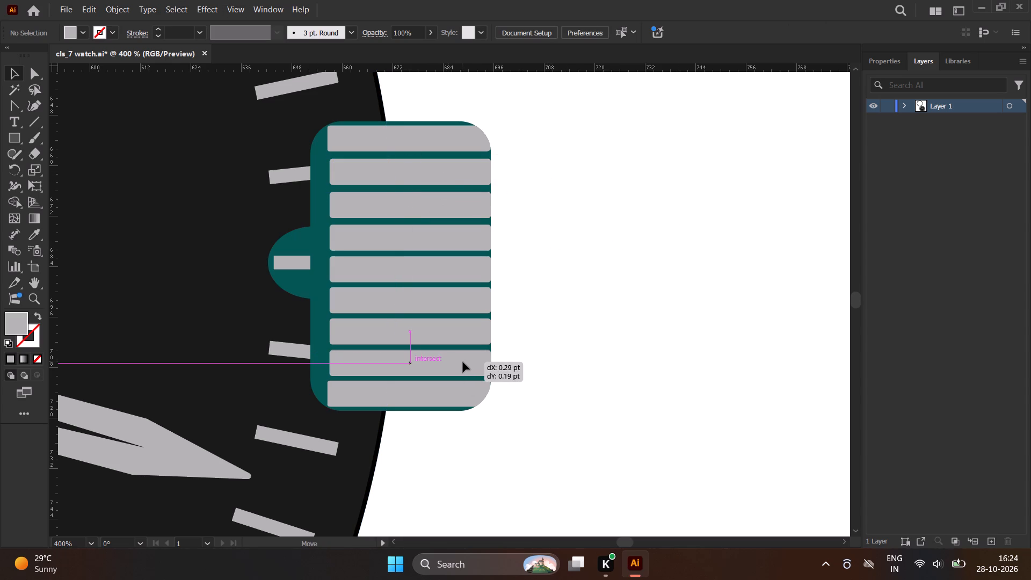
click(593, 346)
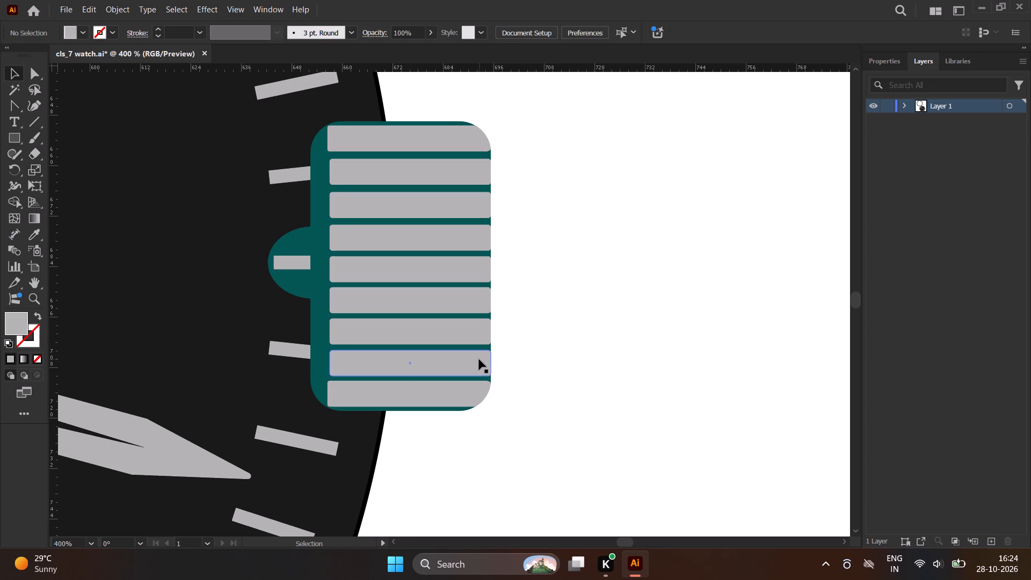
Group the crown's teal body together with all nine grey ridge strips.
scroll(479, 359, up, 2)
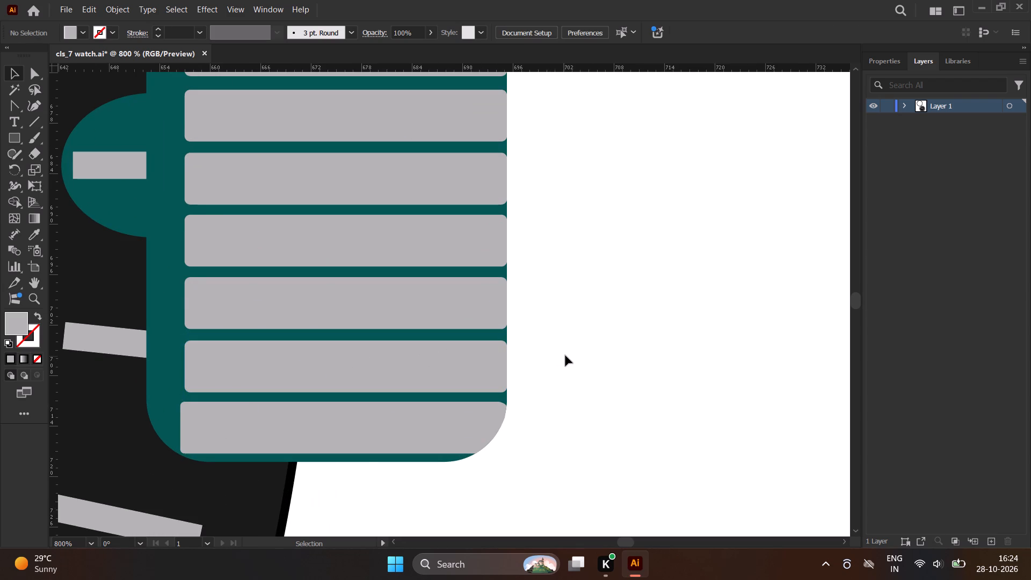
scroll(589, 354, down, 2)
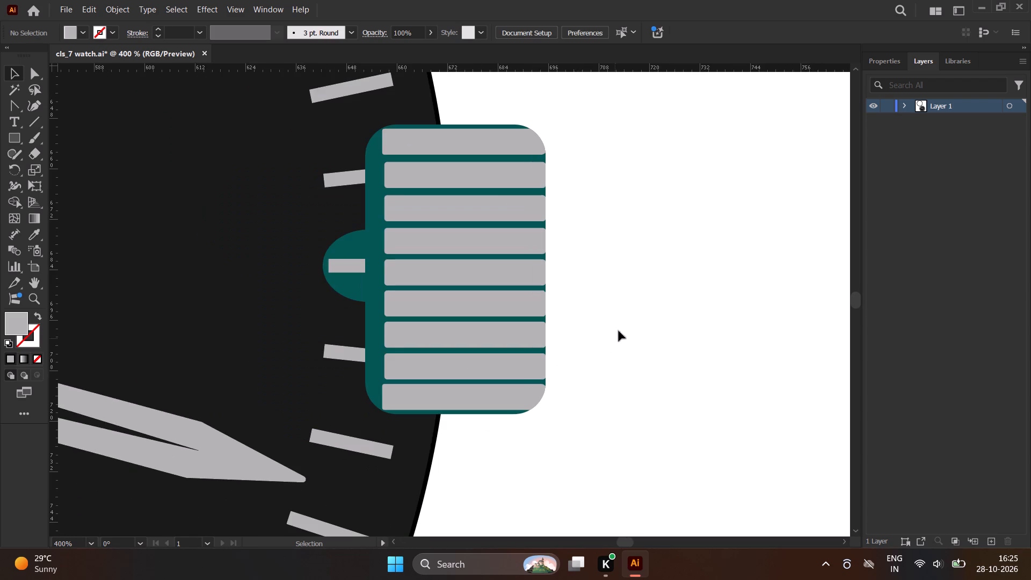
scroll(601, 301, down, 2)
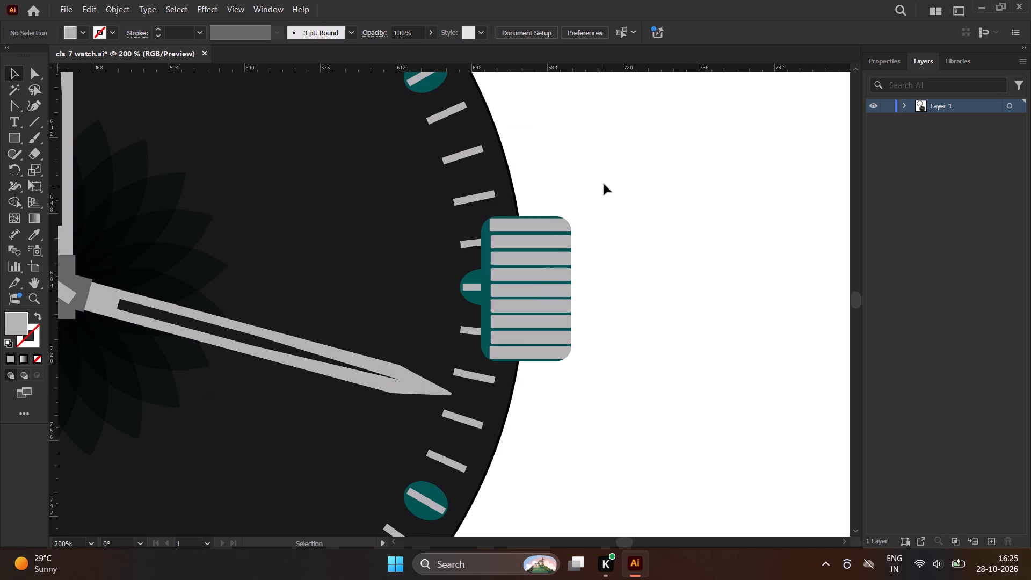
drag(604, 180, 550, 367)
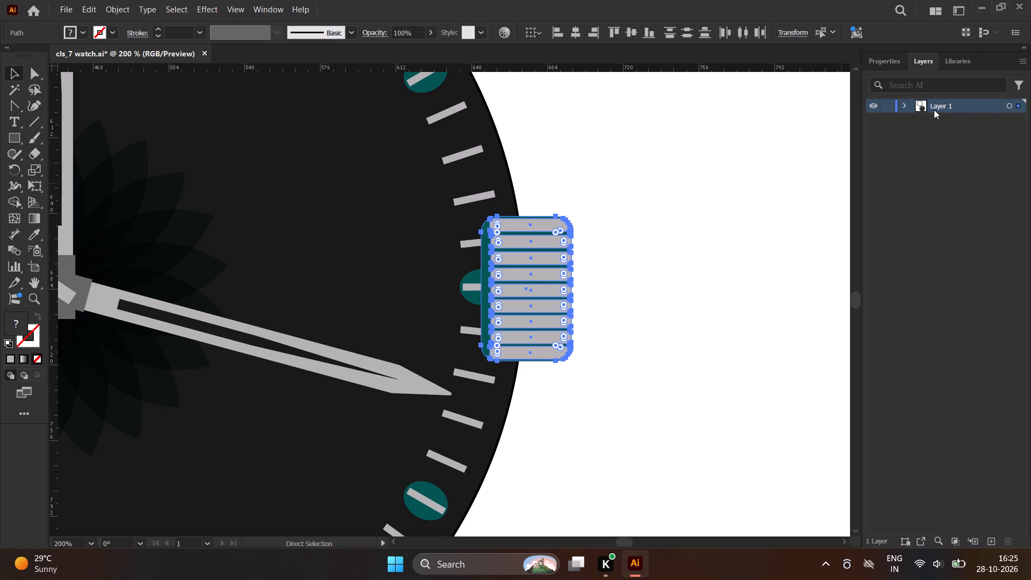
click(899, 104)
scroll(935, 210, up, 1)
scroll(935, 212, down, 3)
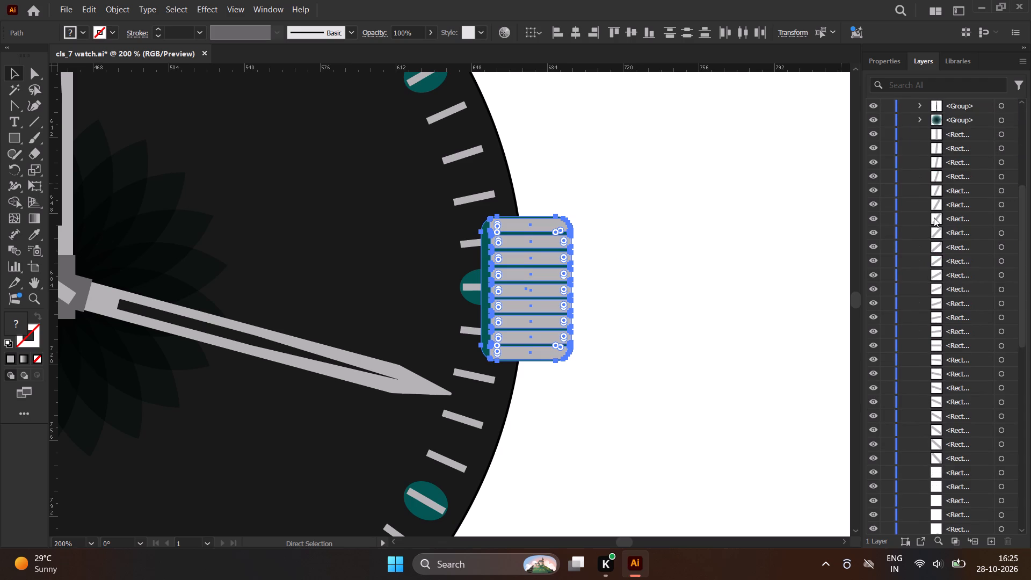
scroll(934, 218, down, 5)
scroll(934, 218, up, 9)
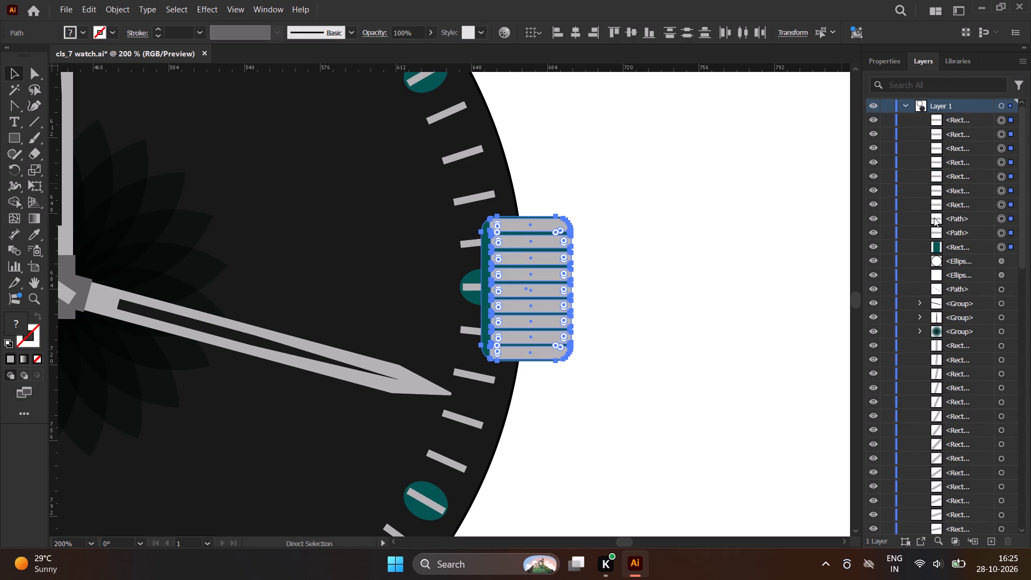
key(ctrl+g)
click(678, 307)
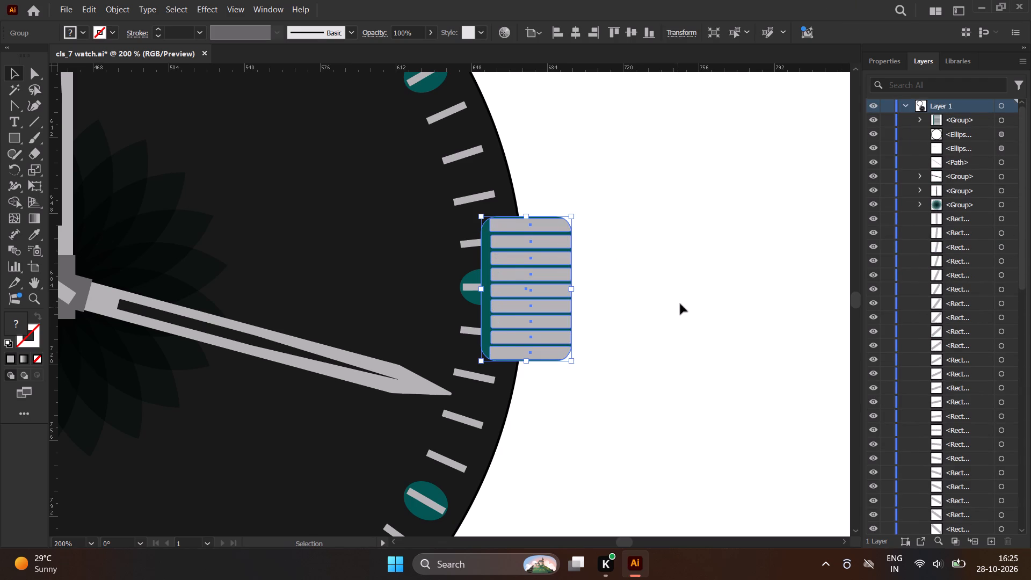
Send the crown group to the back, behind the watch dial, and deselect it.
click(546, 277)
right_click(543, 265)
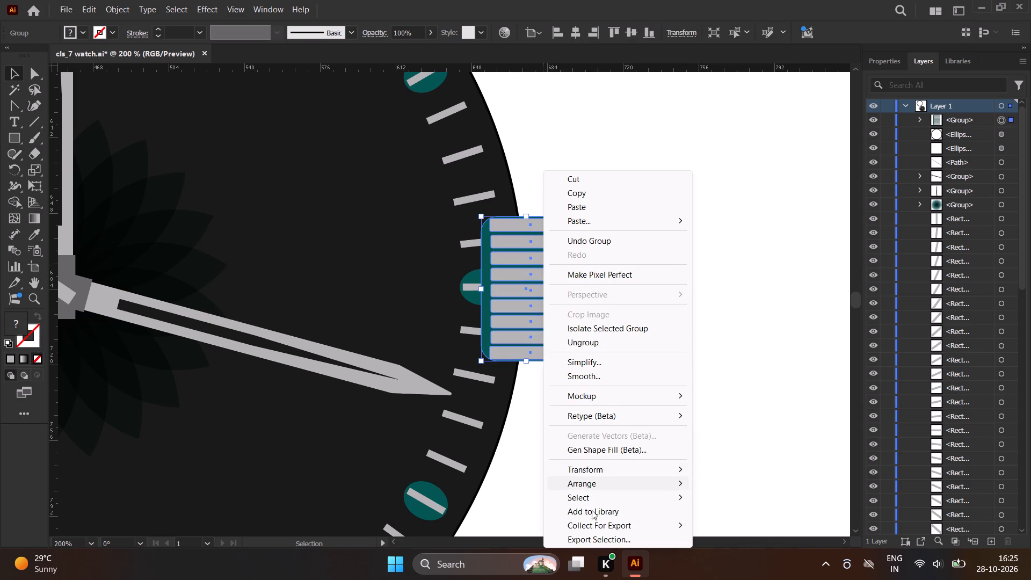
click(771, 525)
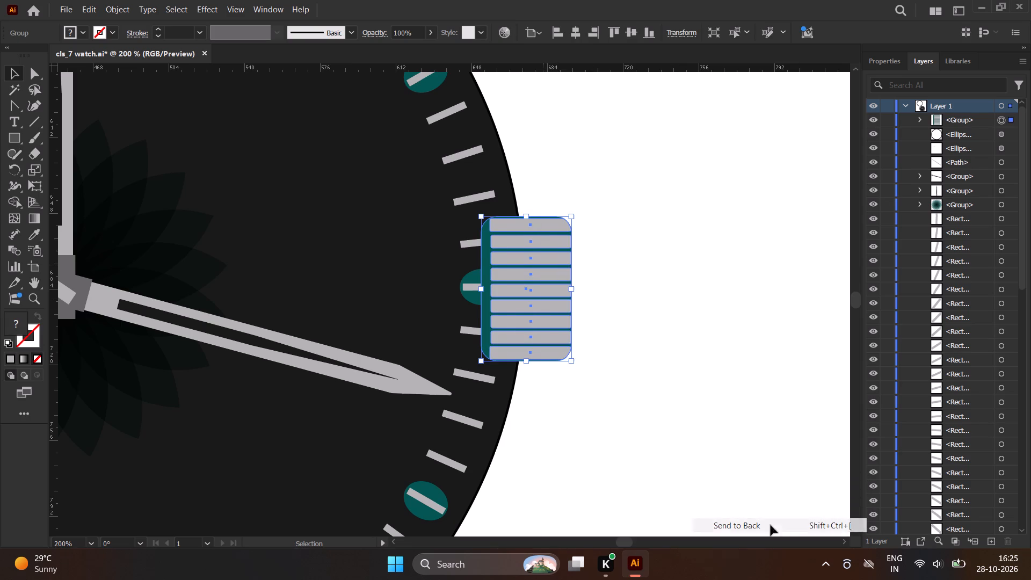
click(689, 408)
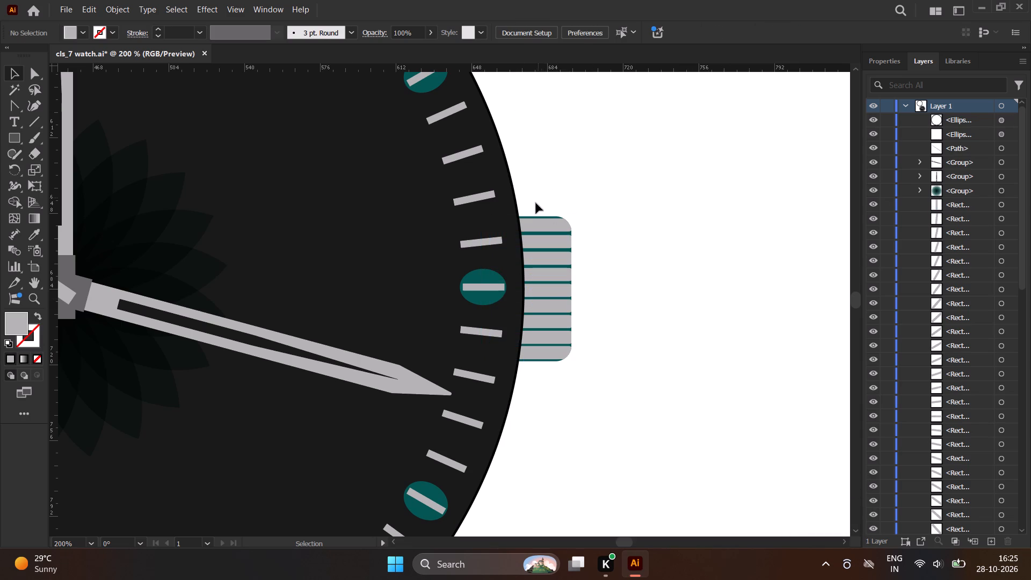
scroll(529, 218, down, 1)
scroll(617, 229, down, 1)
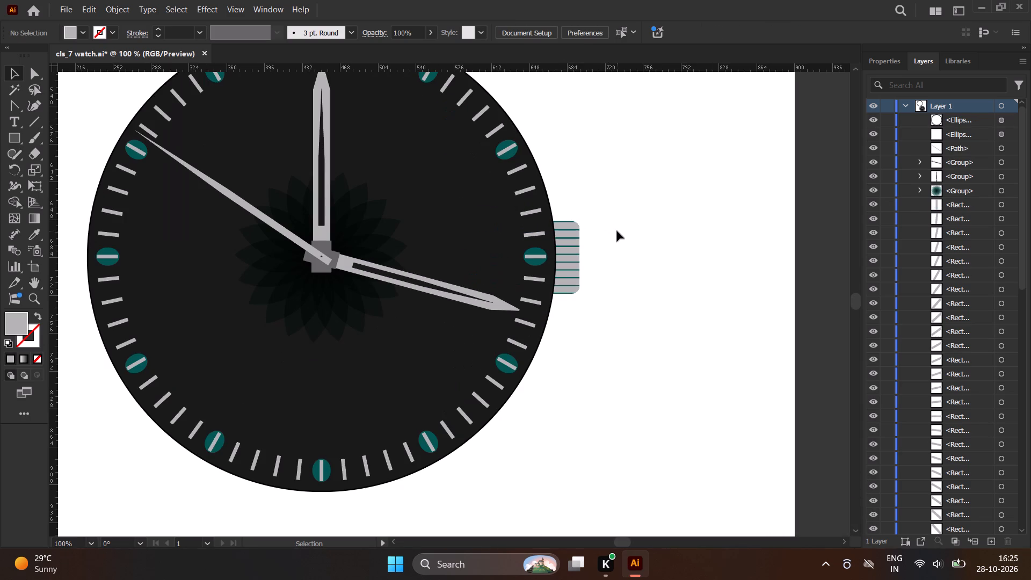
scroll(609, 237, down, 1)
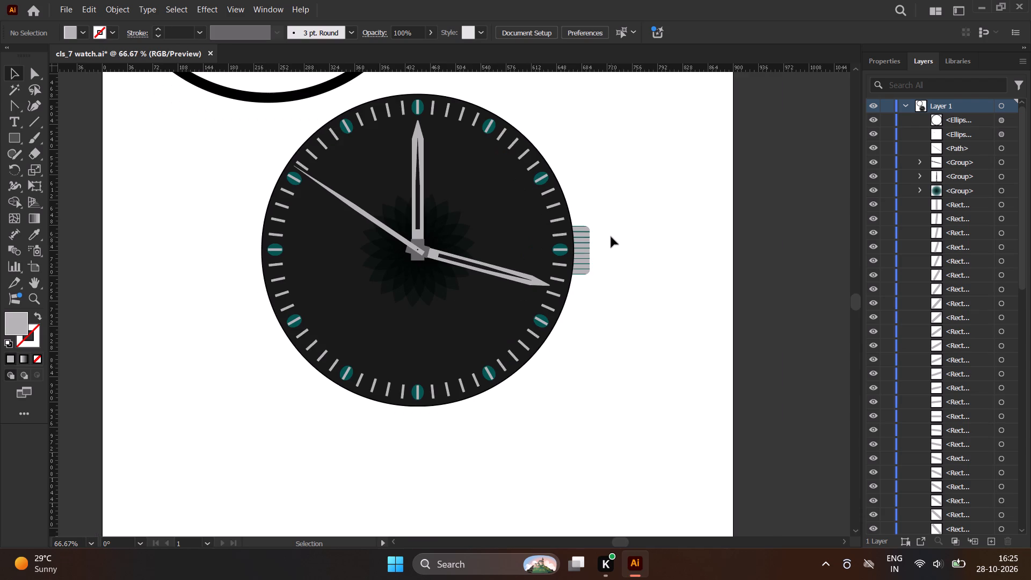
Ungroup the crown at 3 o'clock into its teal body and separate grey ridge strips, and deselect everything.
scroll(595, 242, up, 5)
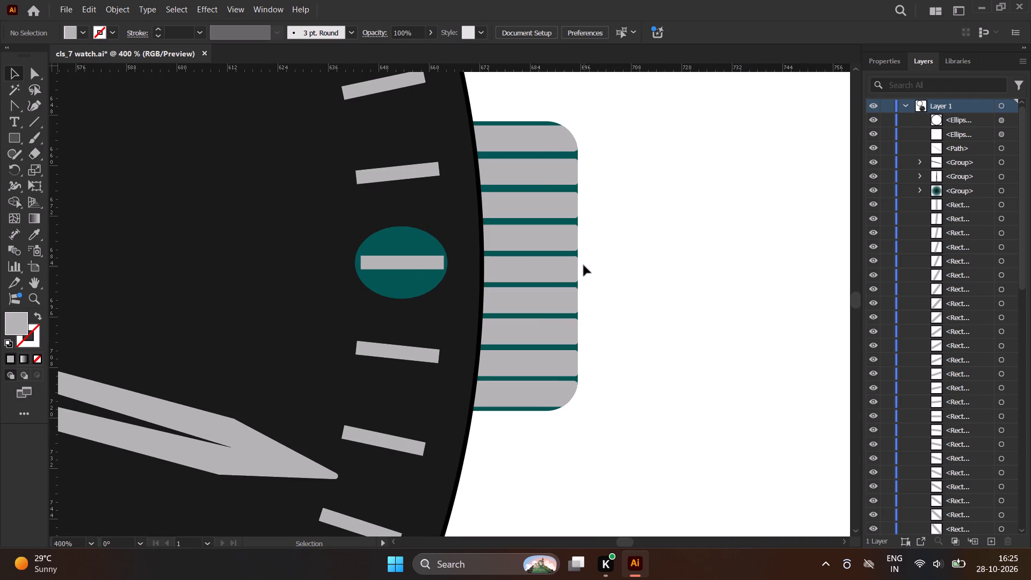
click(550, 389)
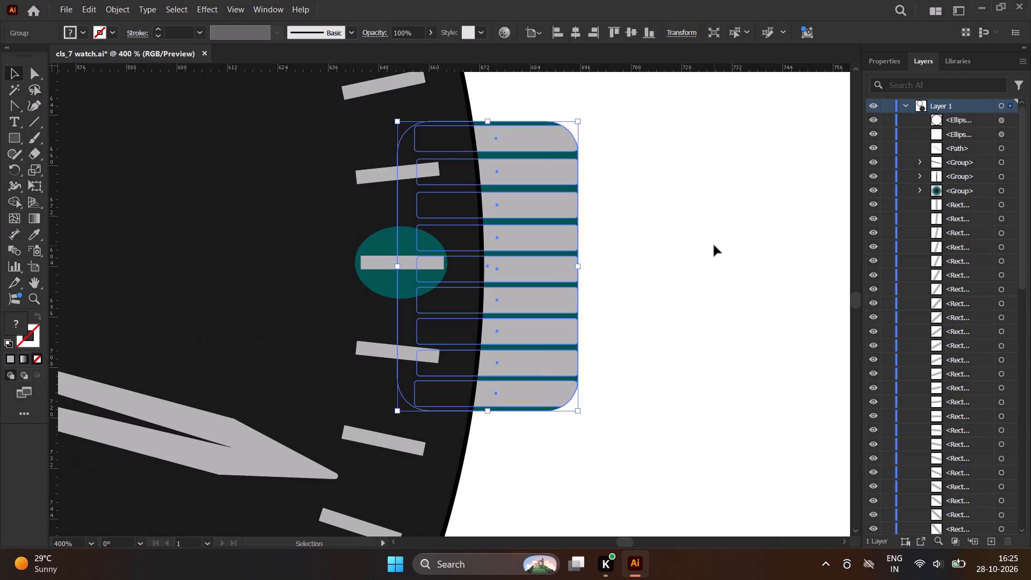
key(ctrl+shift+g)
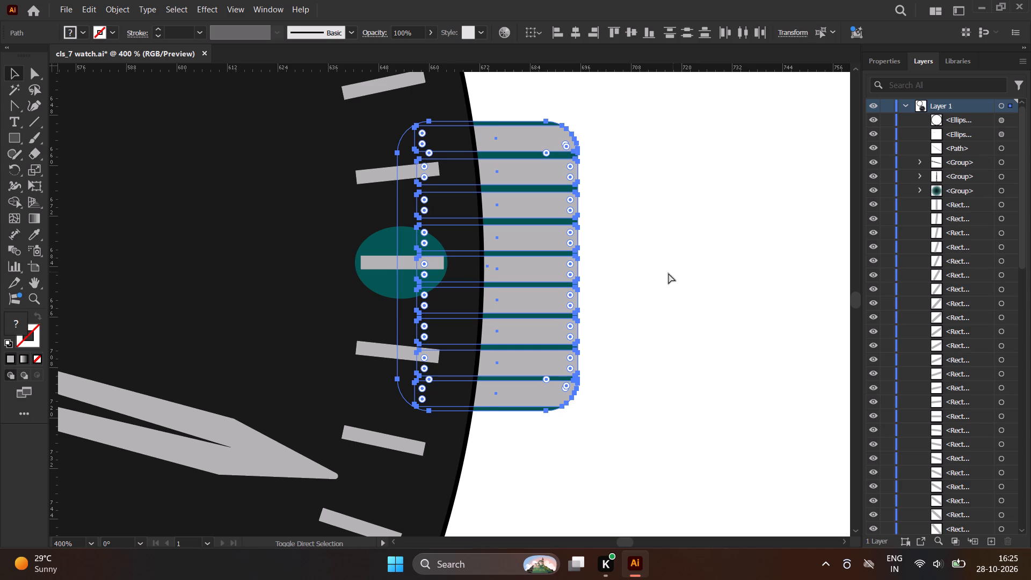
click(541, 295)
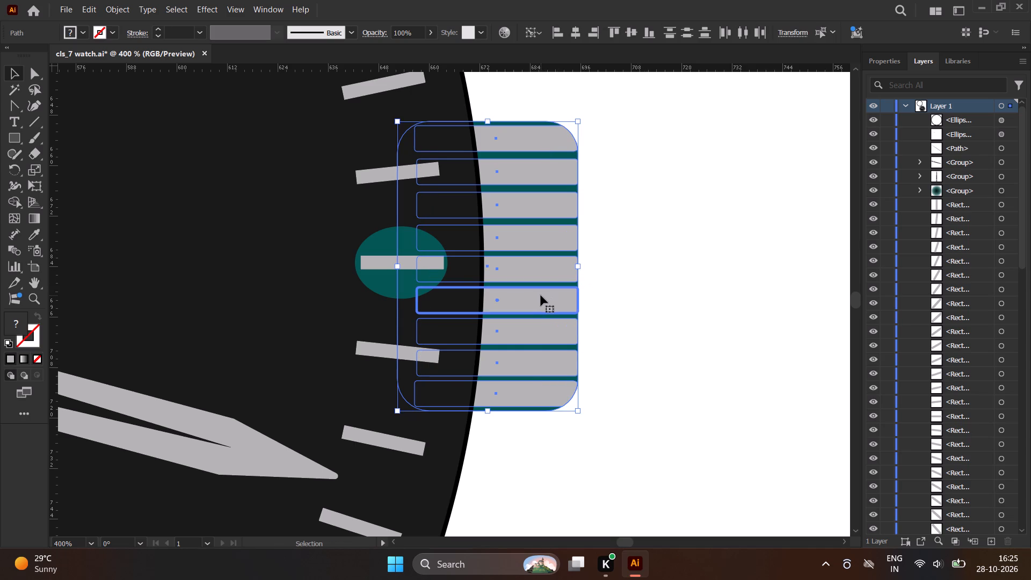
click(647, 282)
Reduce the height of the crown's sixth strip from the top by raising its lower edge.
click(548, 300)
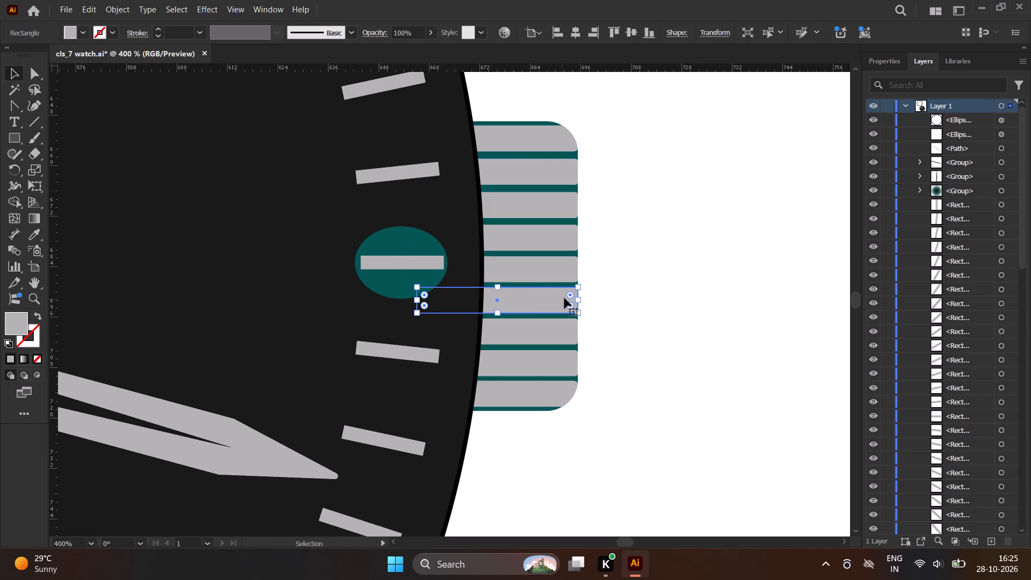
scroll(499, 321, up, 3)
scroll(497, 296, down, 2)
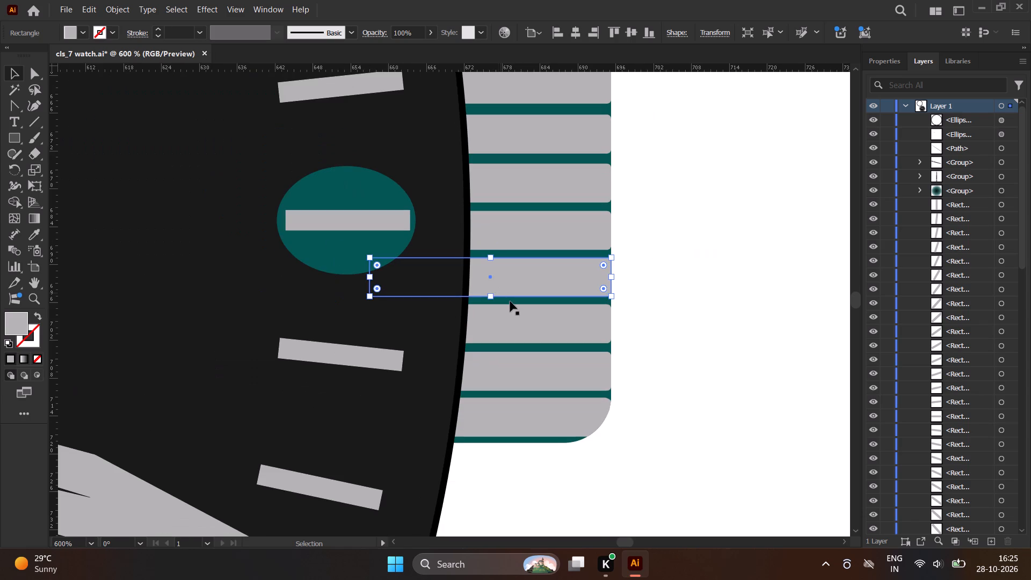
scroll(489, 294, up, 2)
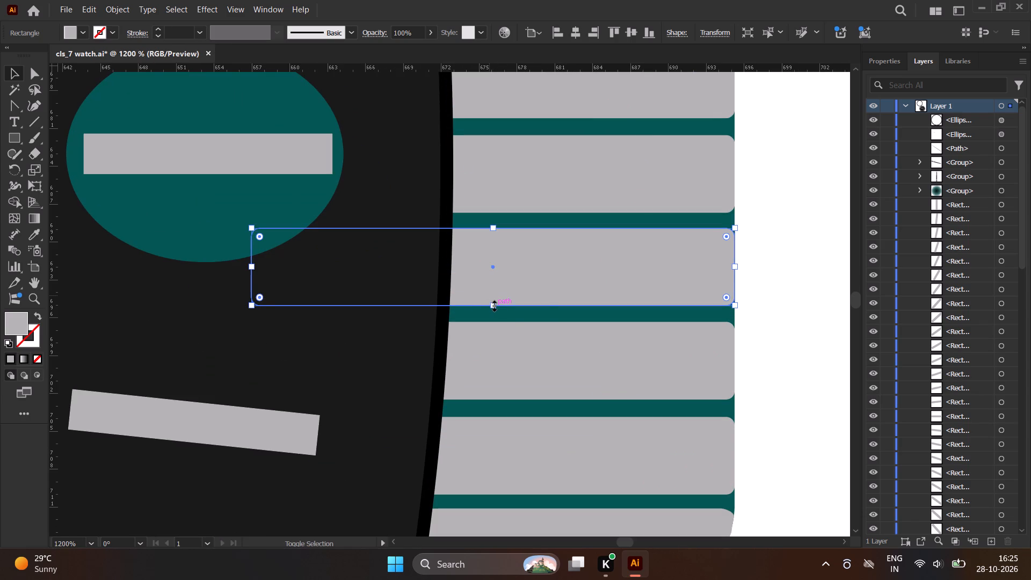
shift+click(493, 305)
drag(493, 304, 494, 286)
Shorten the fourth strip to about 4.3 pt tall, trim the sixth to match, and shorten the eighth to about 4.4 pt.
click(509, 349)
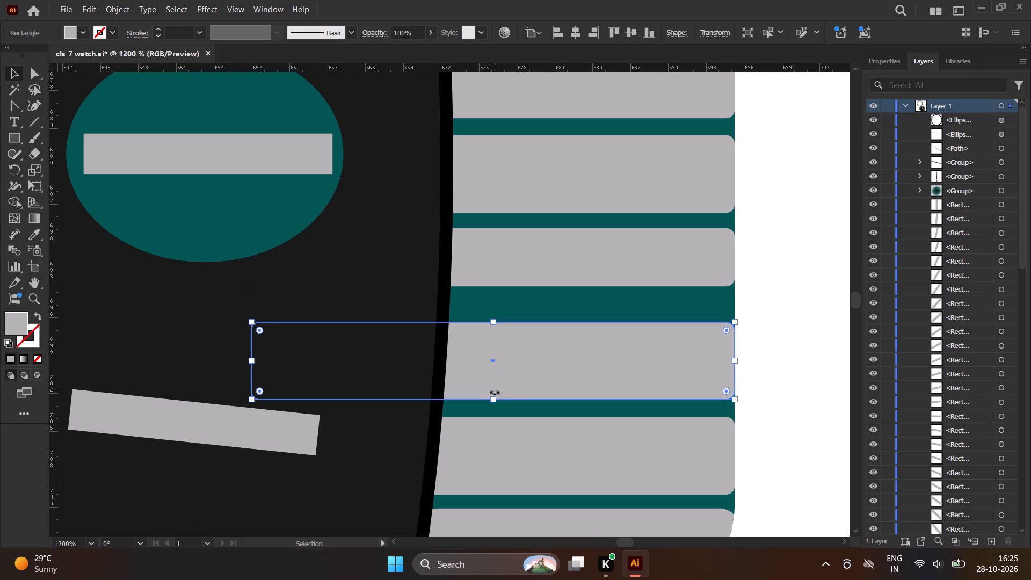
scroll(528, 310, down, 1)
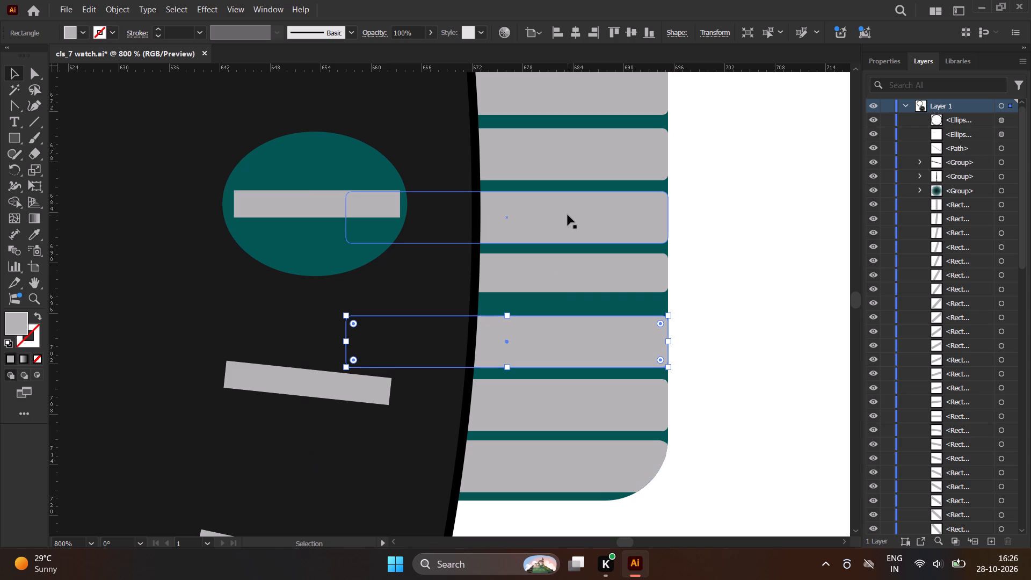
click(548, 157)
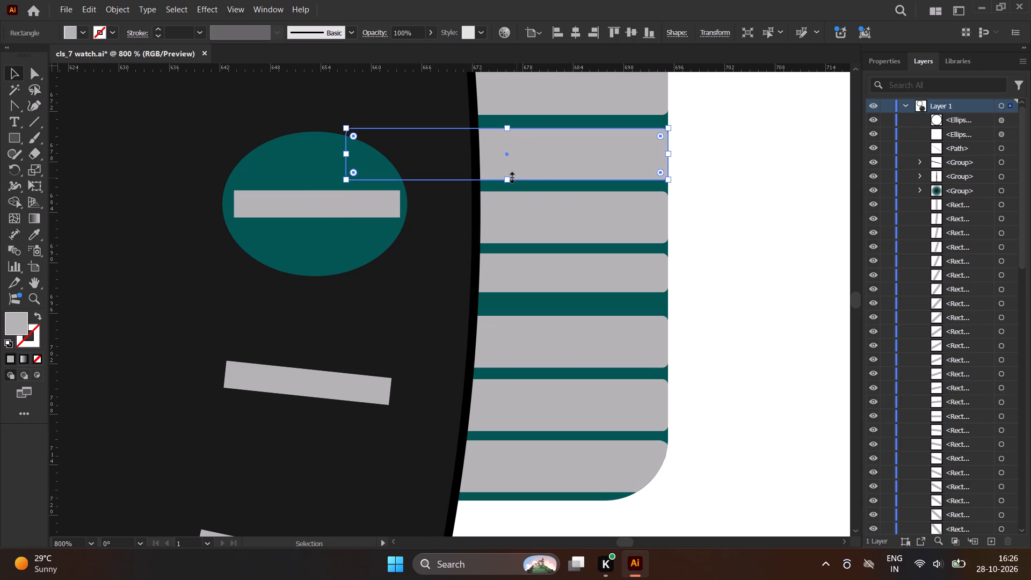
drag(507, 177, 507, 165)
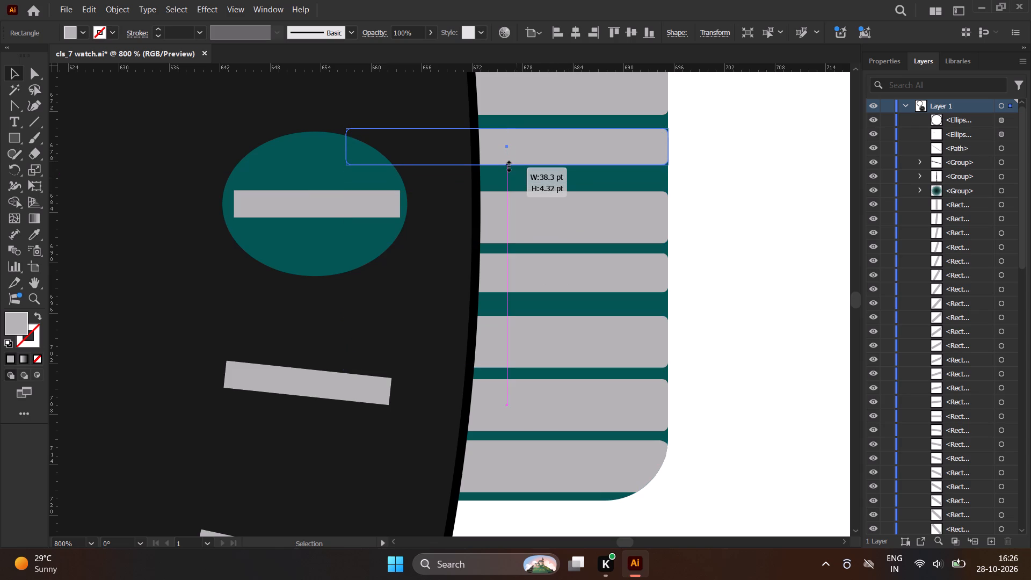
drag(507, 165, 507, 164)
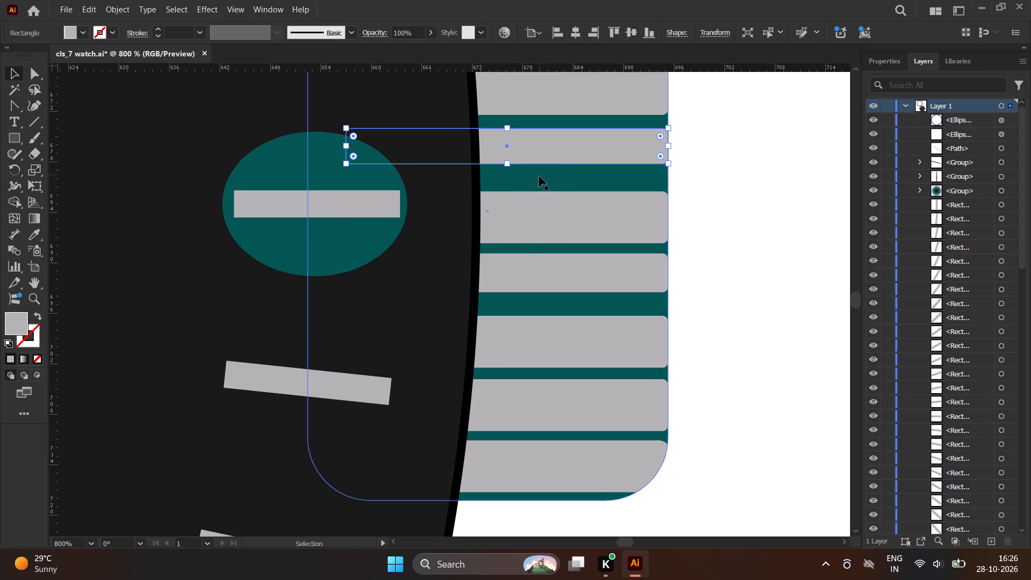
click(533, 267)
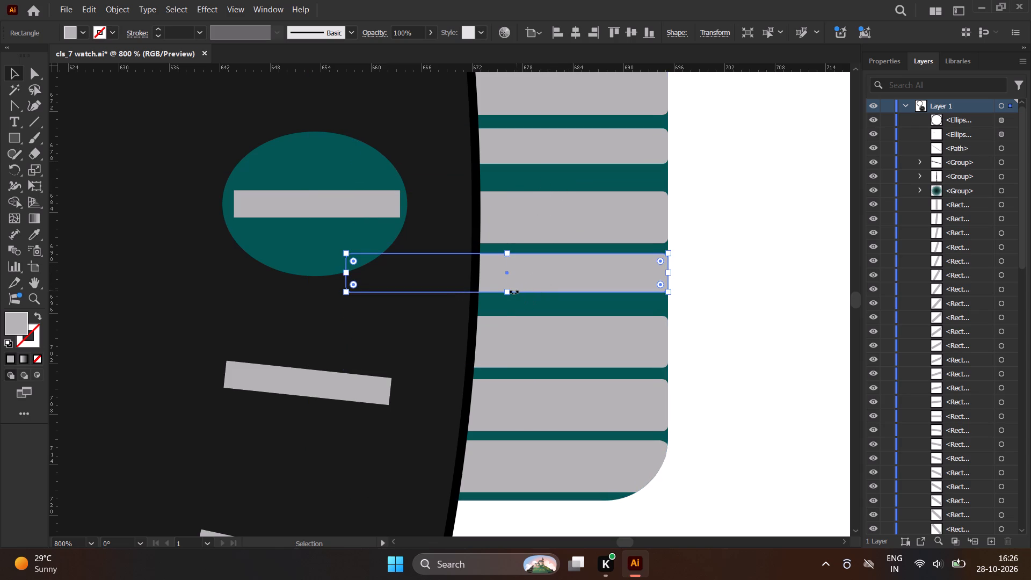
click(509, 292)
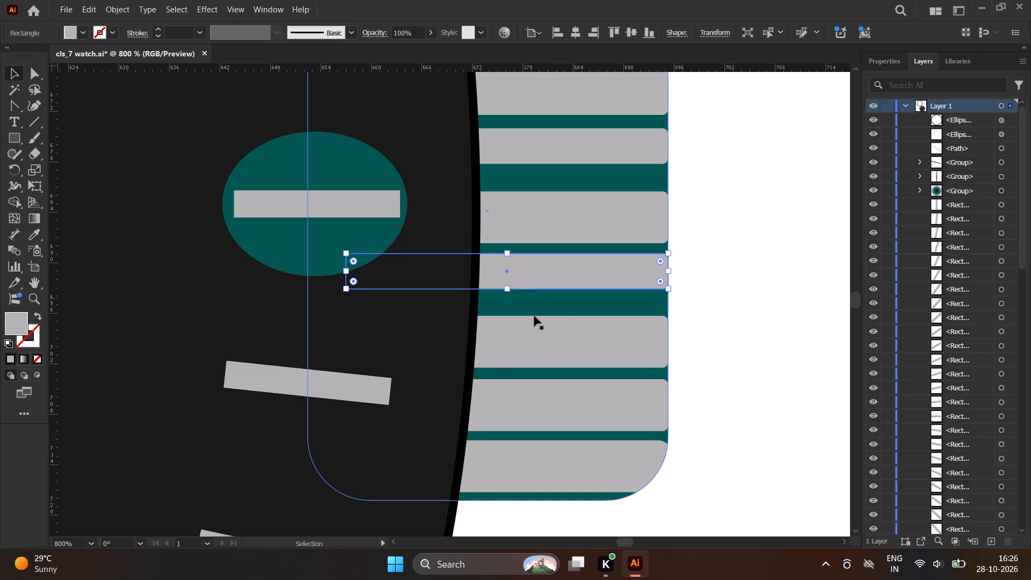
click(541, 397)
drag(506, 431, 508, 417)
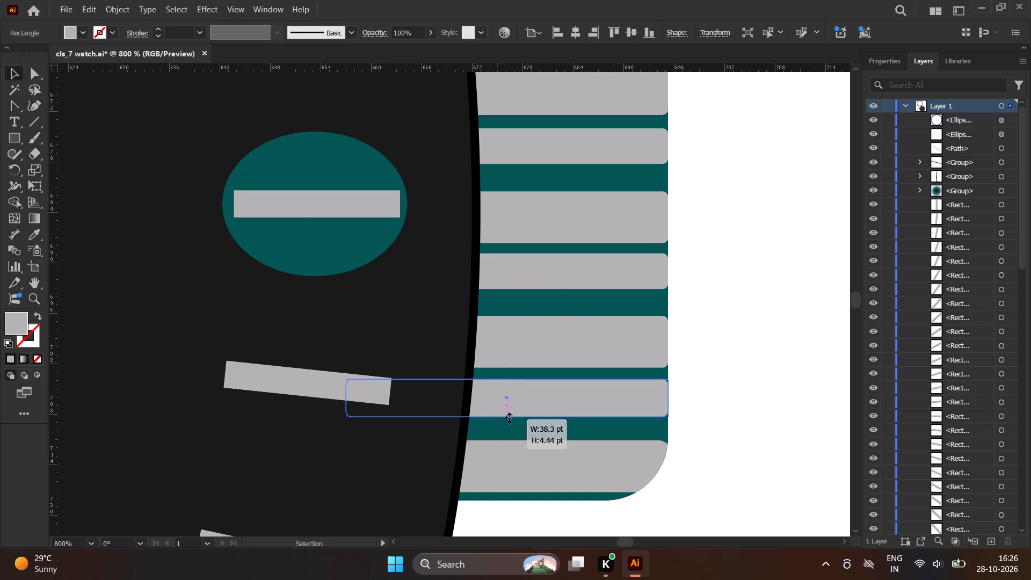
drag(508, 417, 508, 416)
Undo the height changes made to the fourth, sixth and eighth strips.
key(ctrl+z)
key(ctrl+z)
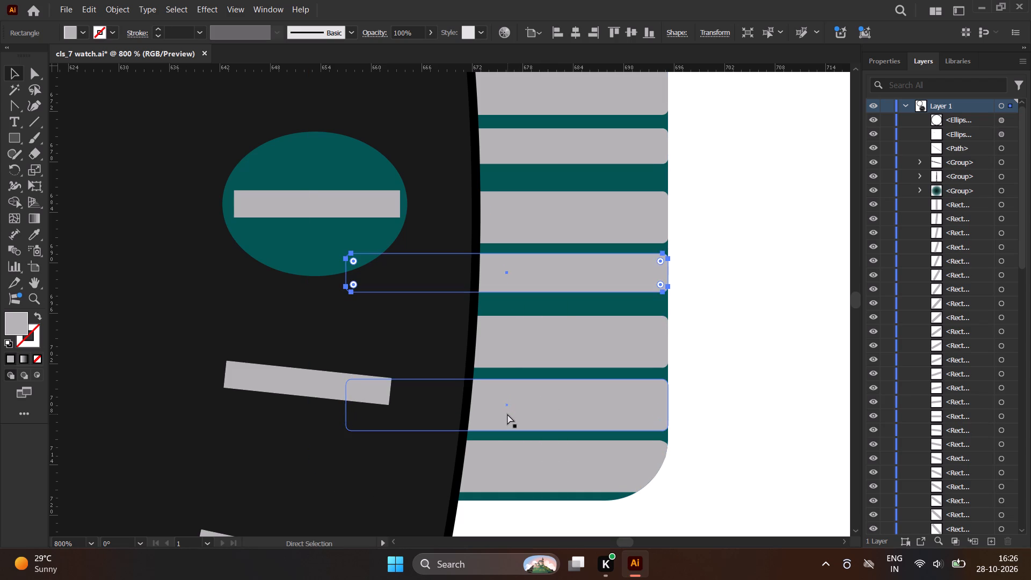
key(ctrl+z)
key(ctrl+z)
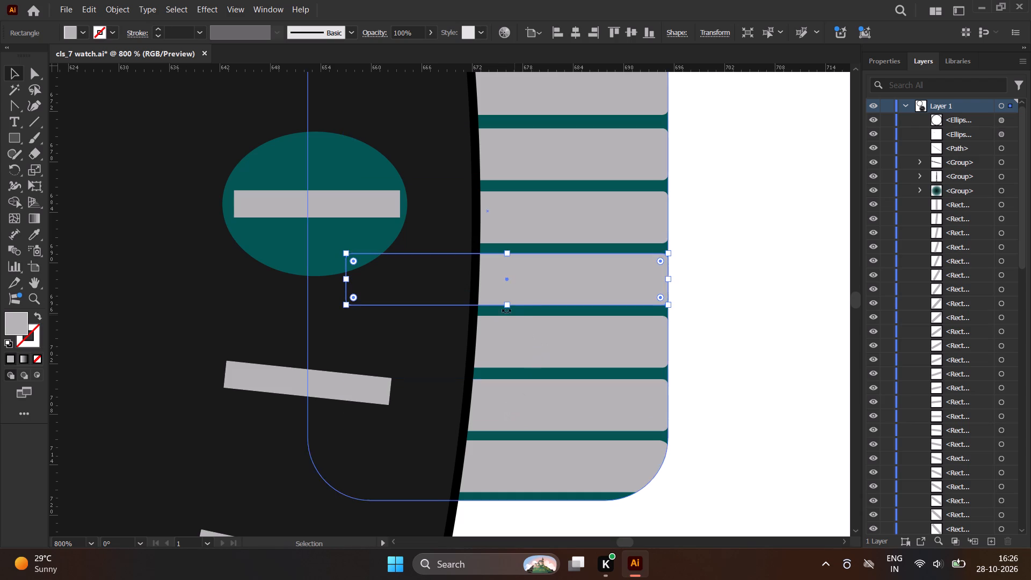
Shorten the sixth strip from the top to about 4 pt tall by raising its lower edge.
drag(508, 303, 508, 296)
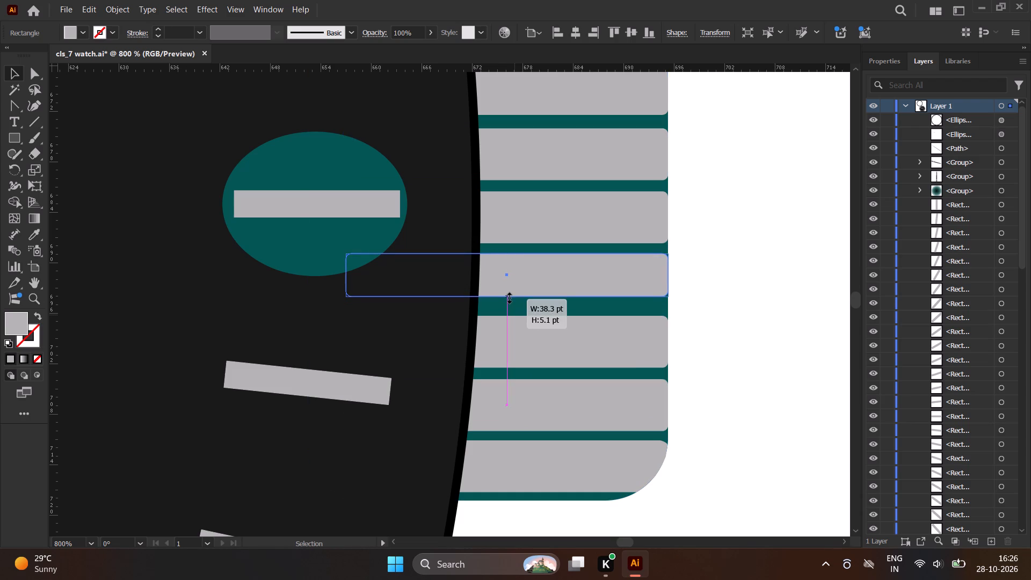
drag(508, 296, 509, 292)
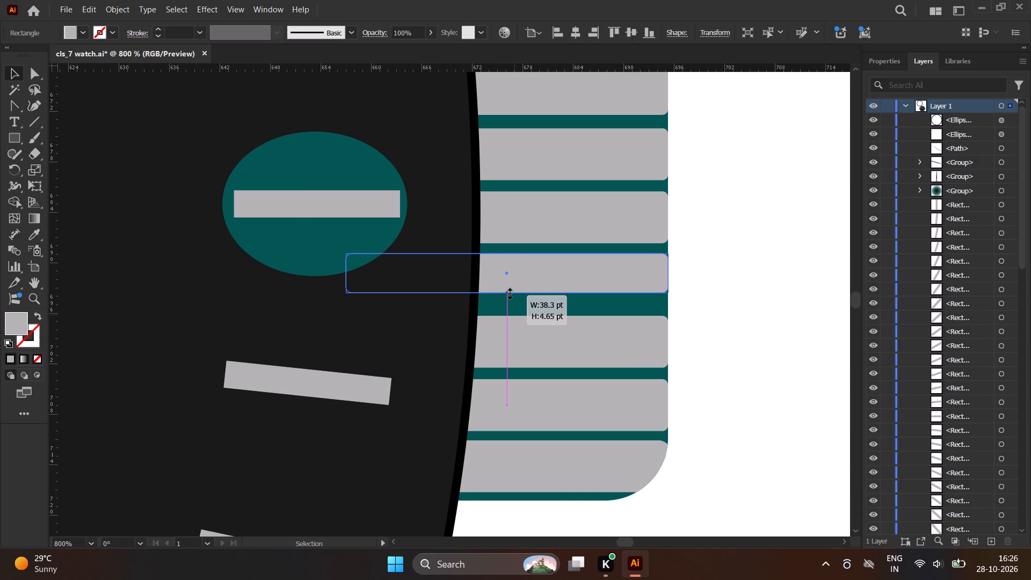
drag(509, 292, 509, 289)
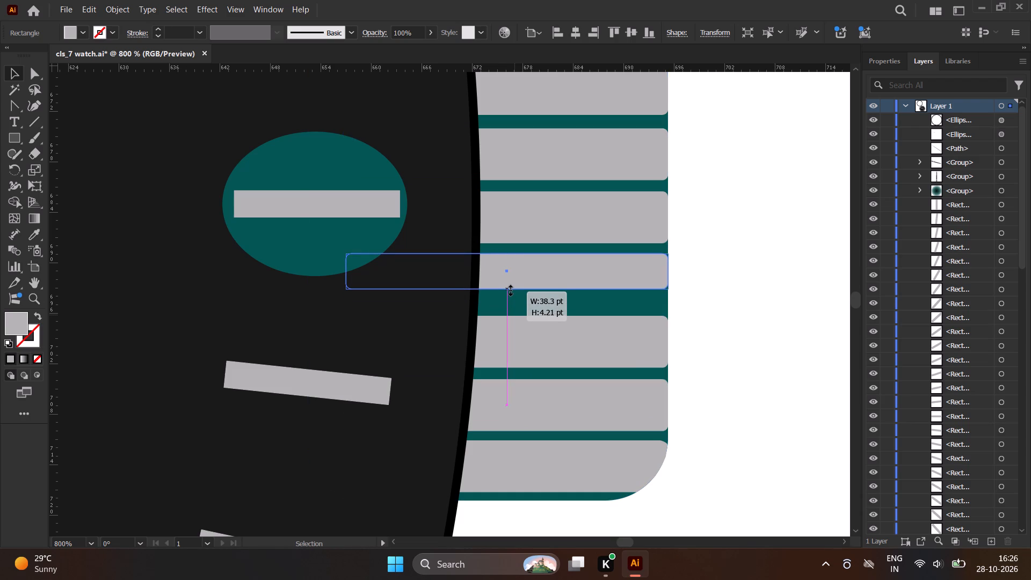
drag(509, 289, 510, 285)
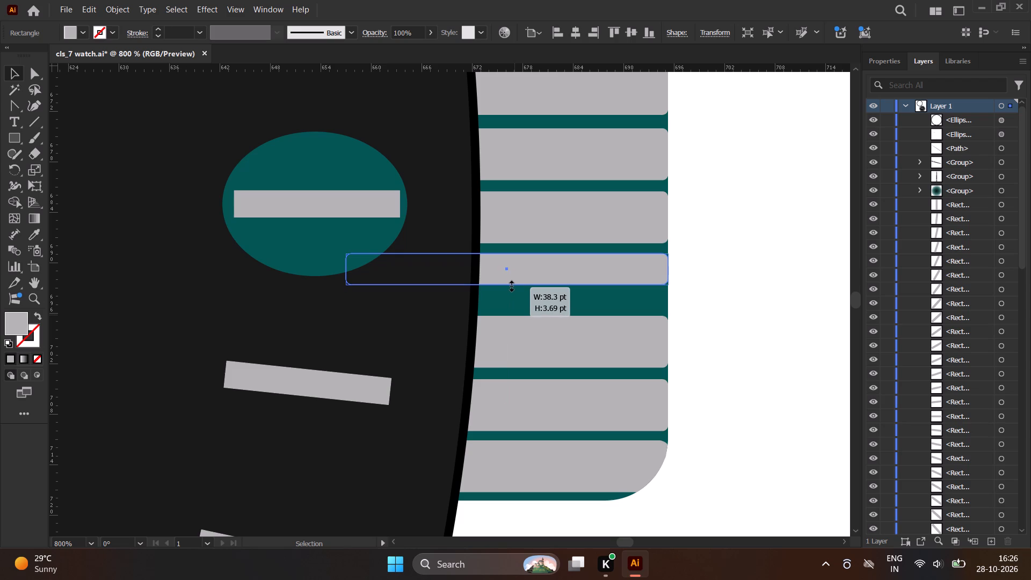
drag(510, 285, 510, 288)
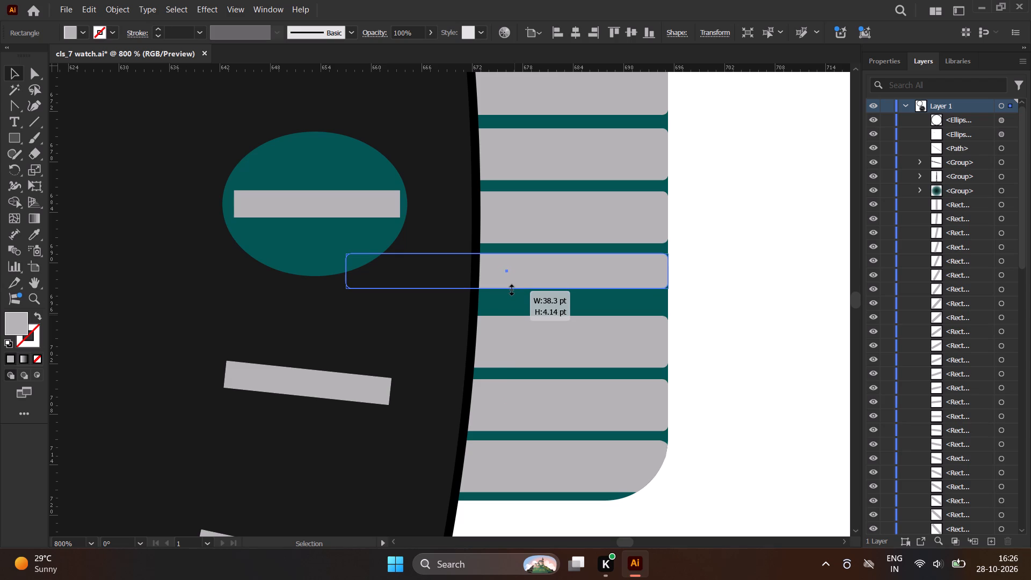
drag(510, 288, 510, 287)
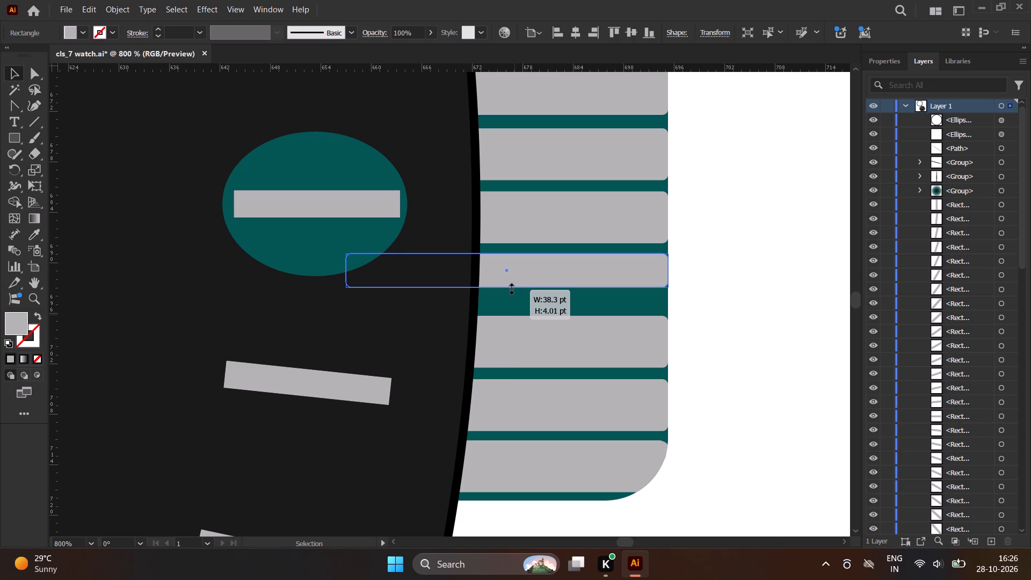
drag(510, 287, 510, 288)
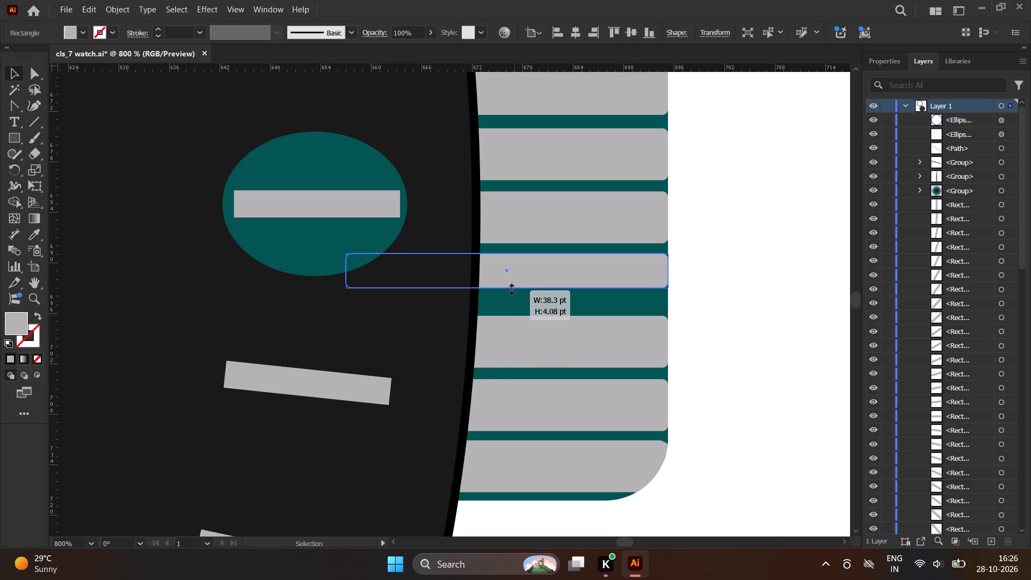
drag(510, 288, 510, 287)
Shorten the eighth strip from the top to about 4 pt tall, keeping its upper edge in place.
click(516, 411)
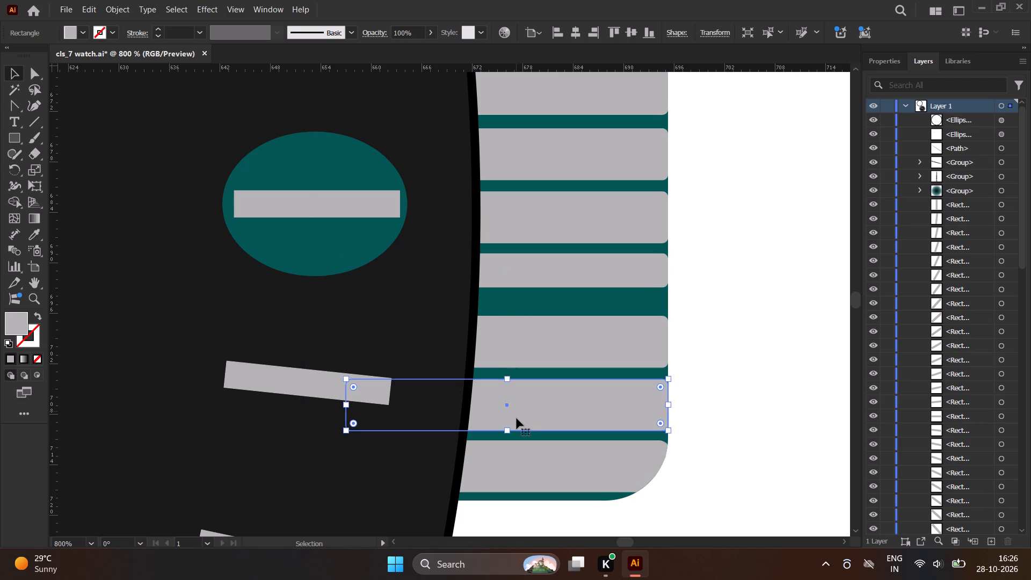
drag(508, 428, 508, 418)
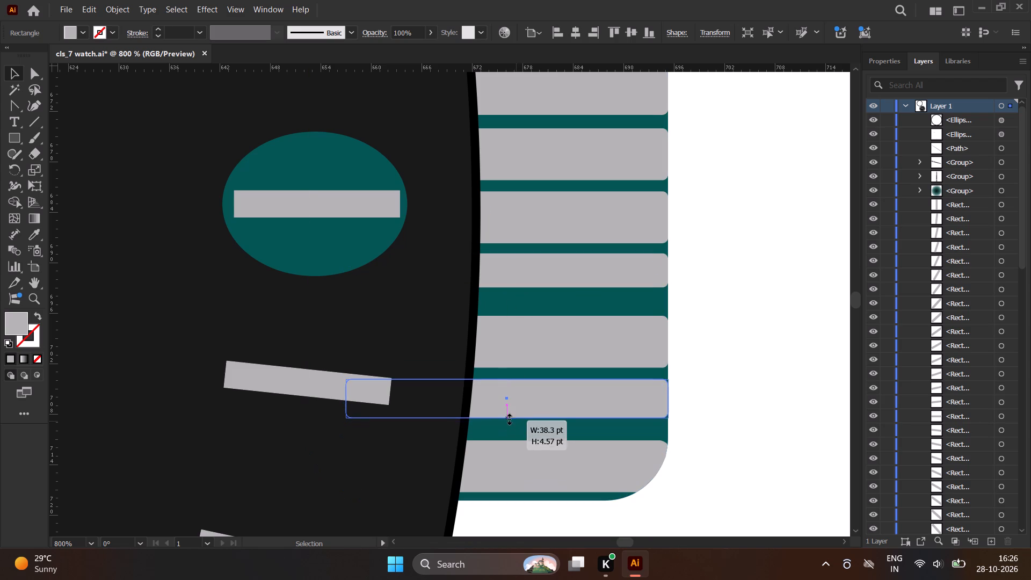
drag(508, 418, 509, 409)
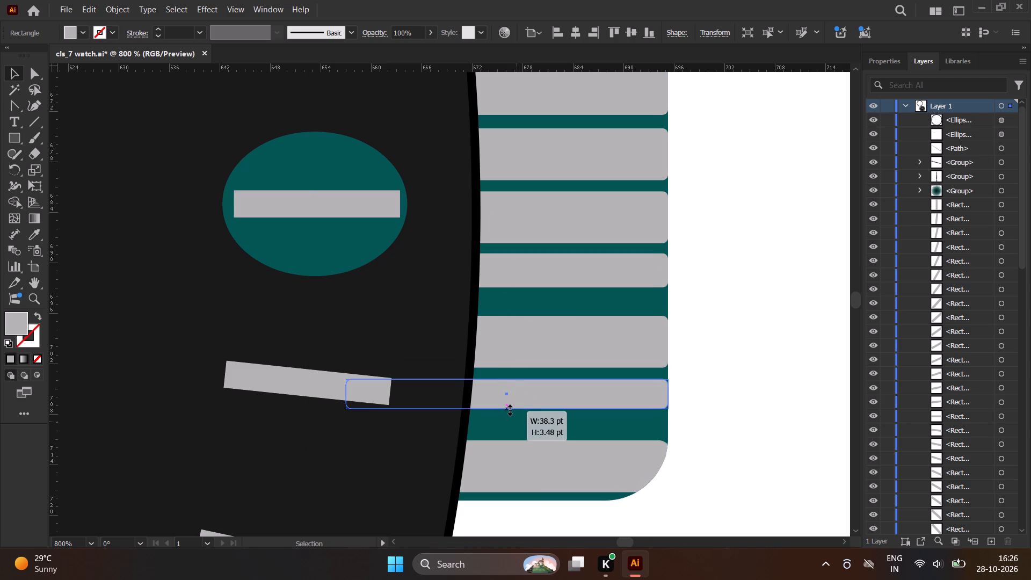
drag(509, 409, 509, 414)
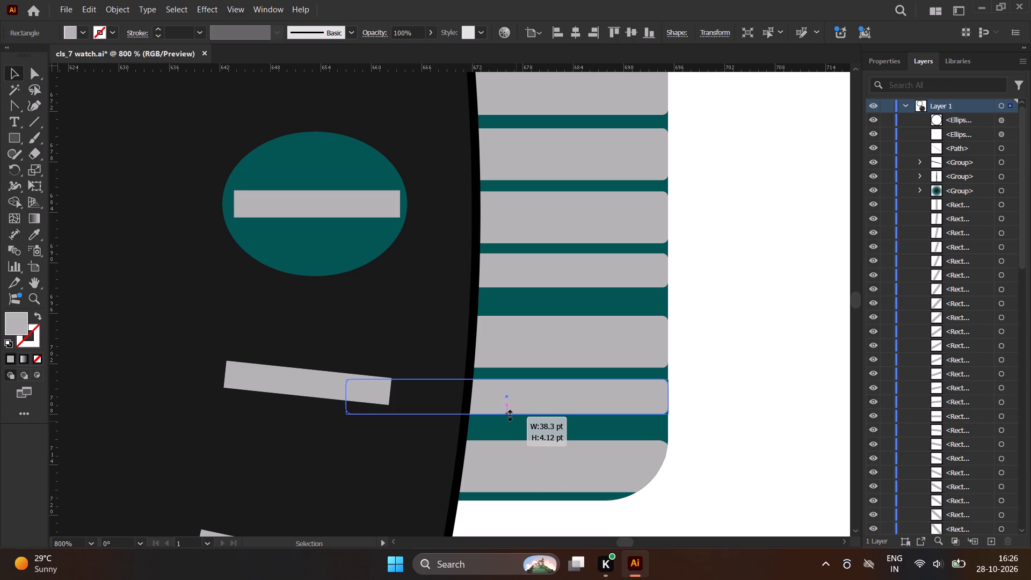
drag(509, 414, 509, 415)
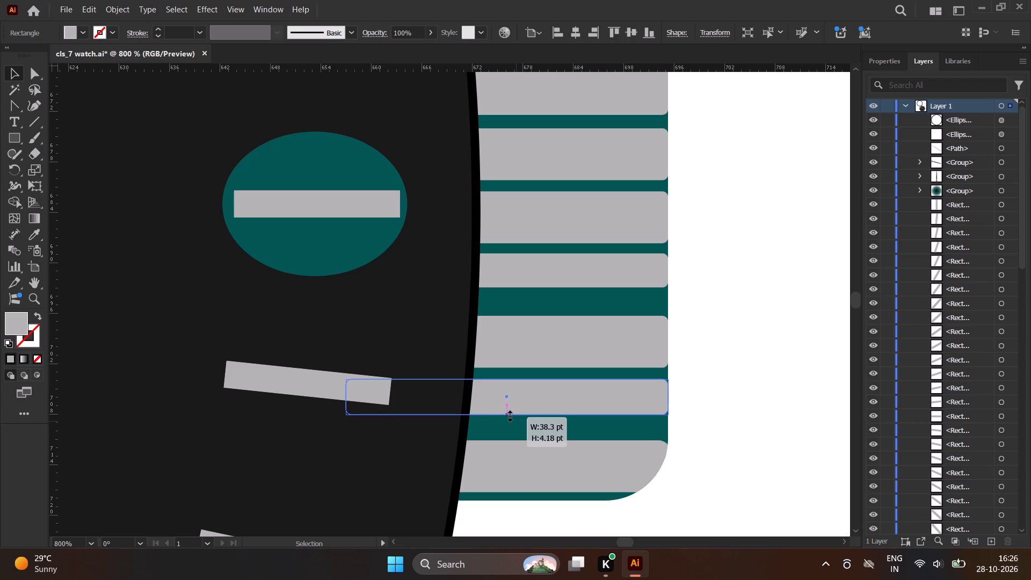
drag(509, 415, 509, 414)
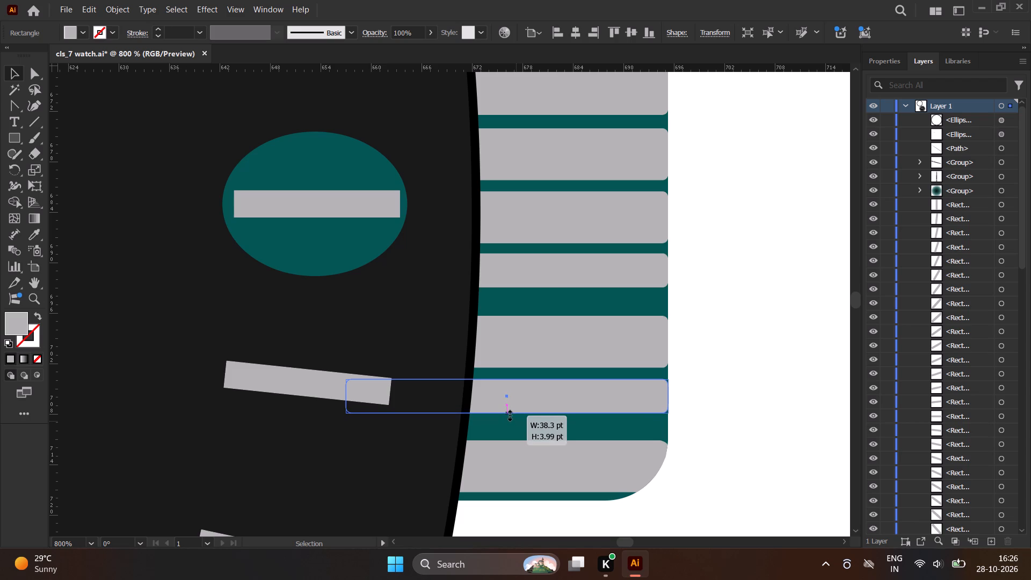
drag(509, 414, 509, 413)
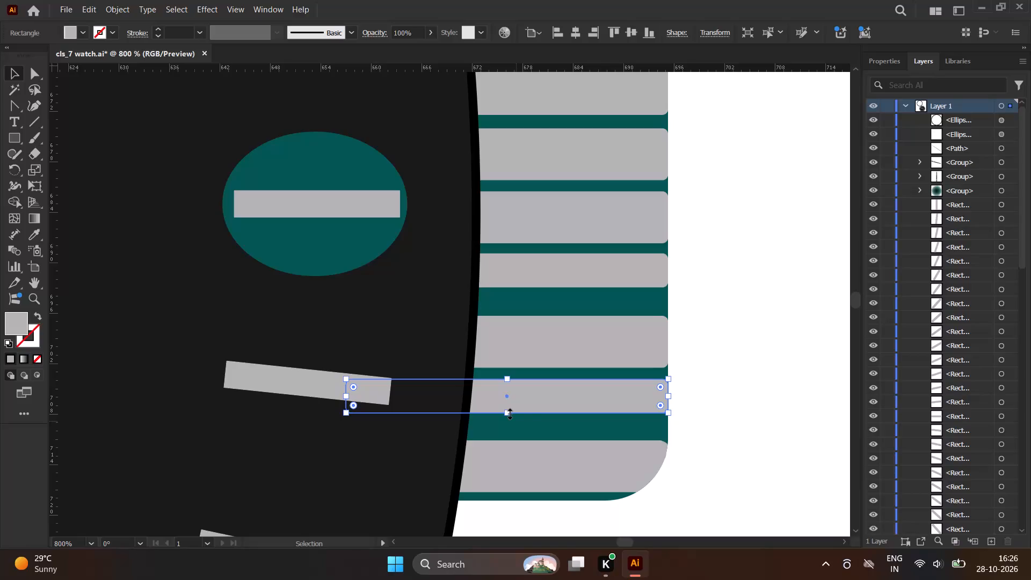
Shorten the crown's fourth grey strip from the top to about 4 pt tall by raising its lower edge.
click(590, 162)
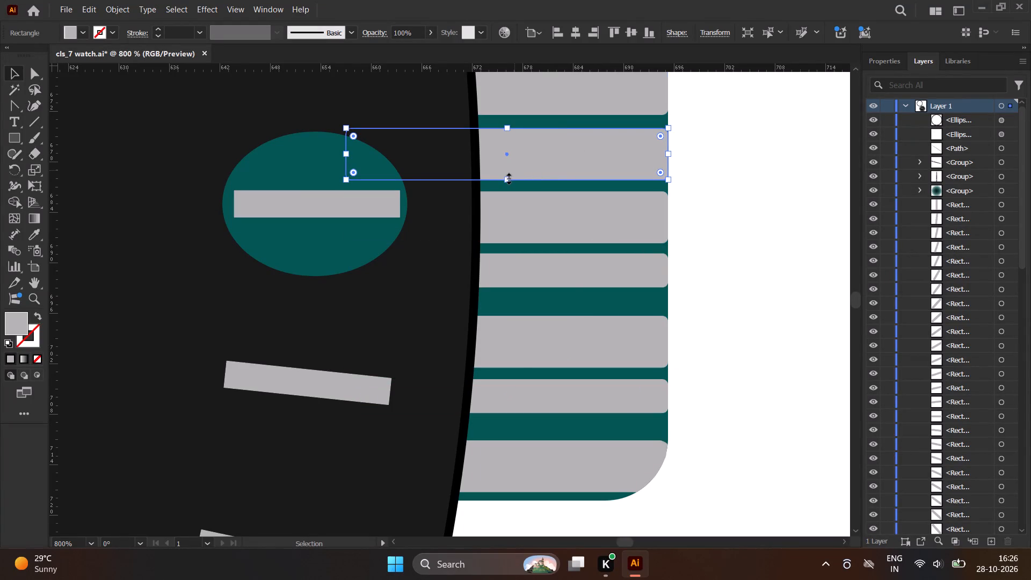
drag(506, 178, 506, 172)
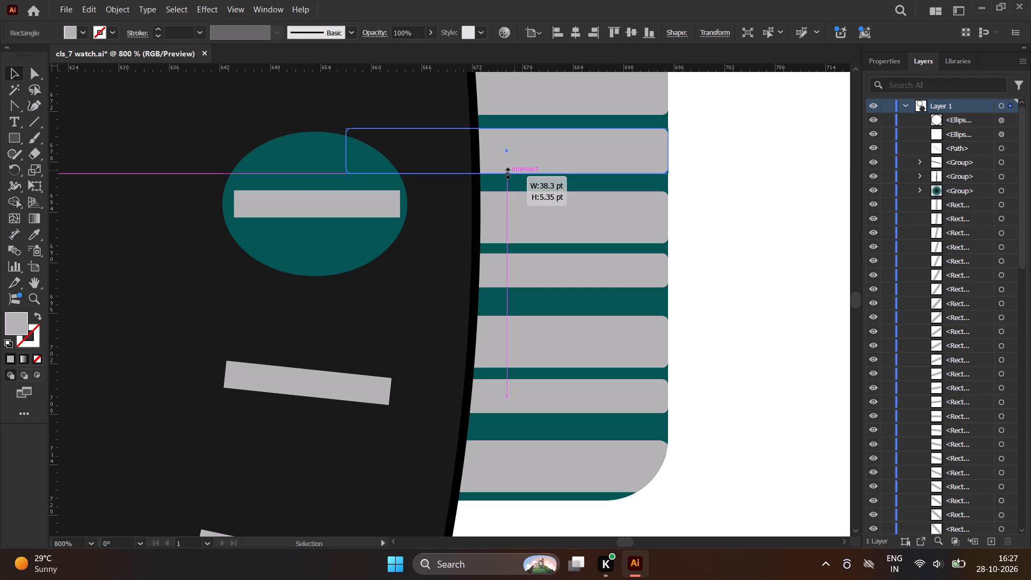
drag(506, 172, 506, 169)
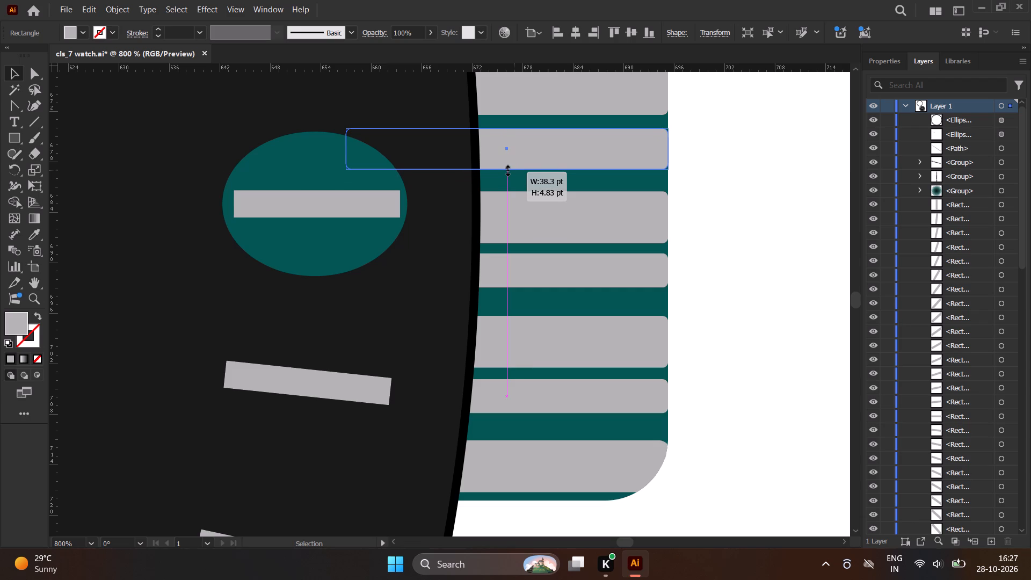
drag(506, 169, 506, 166)
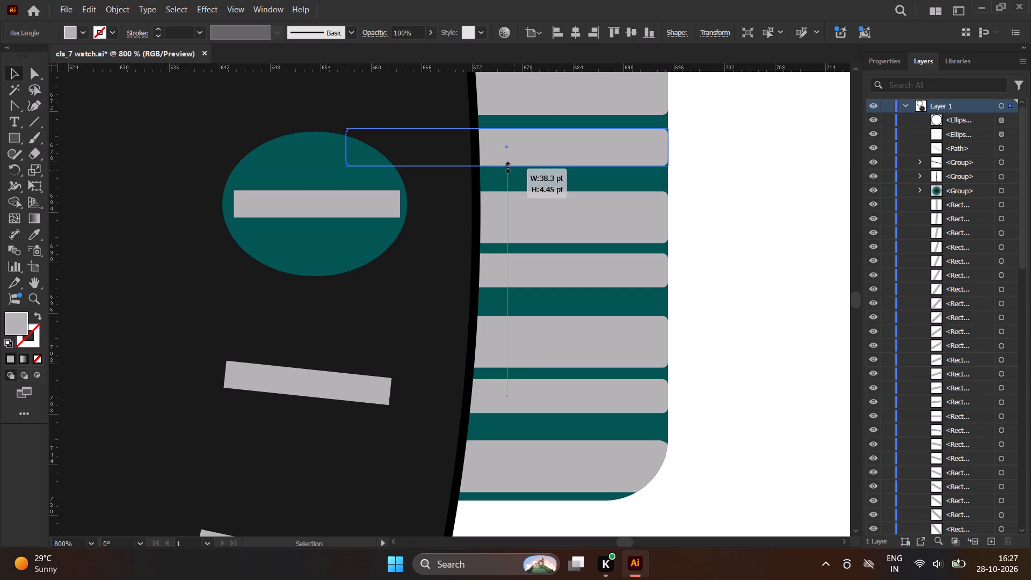
drag(506, 166, 509, 161)
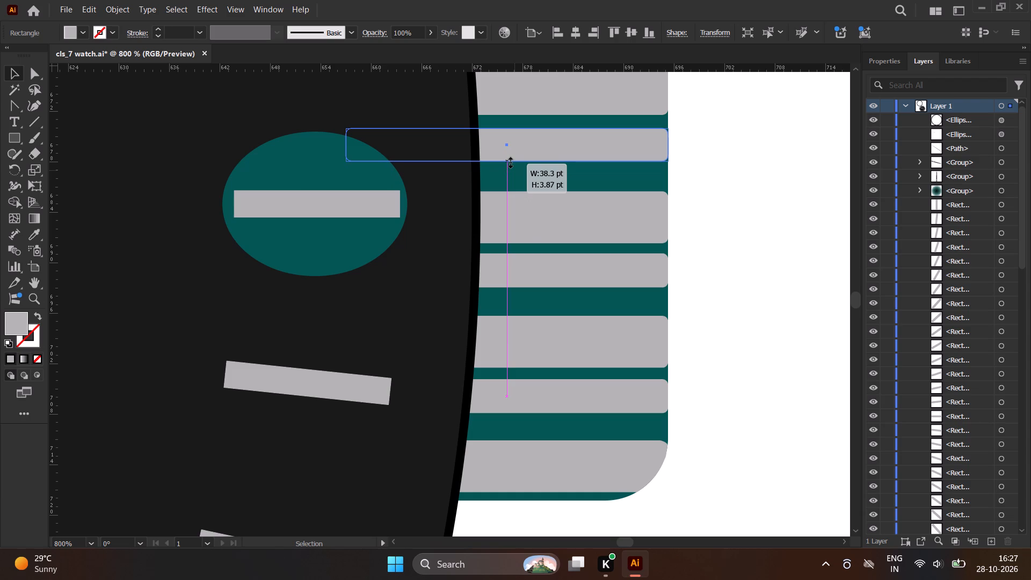
drag(509, 161, 509, 162)
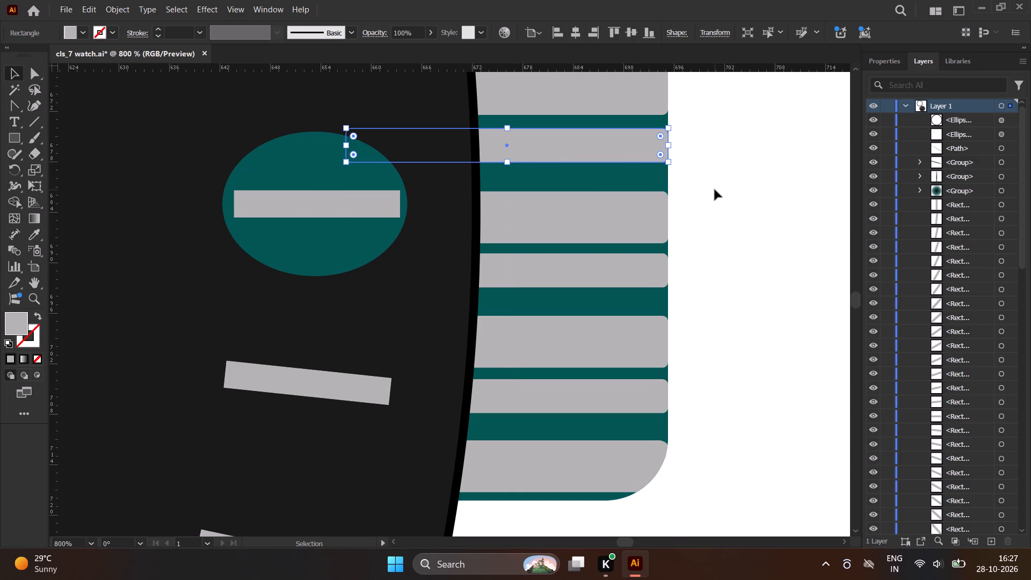
Shorten the crown's second grey strip from the top to about 4 pt tall, keeping its upper edge in place.
scroll(658, 230, down, 1)
scroll(550, 261, down, 1)
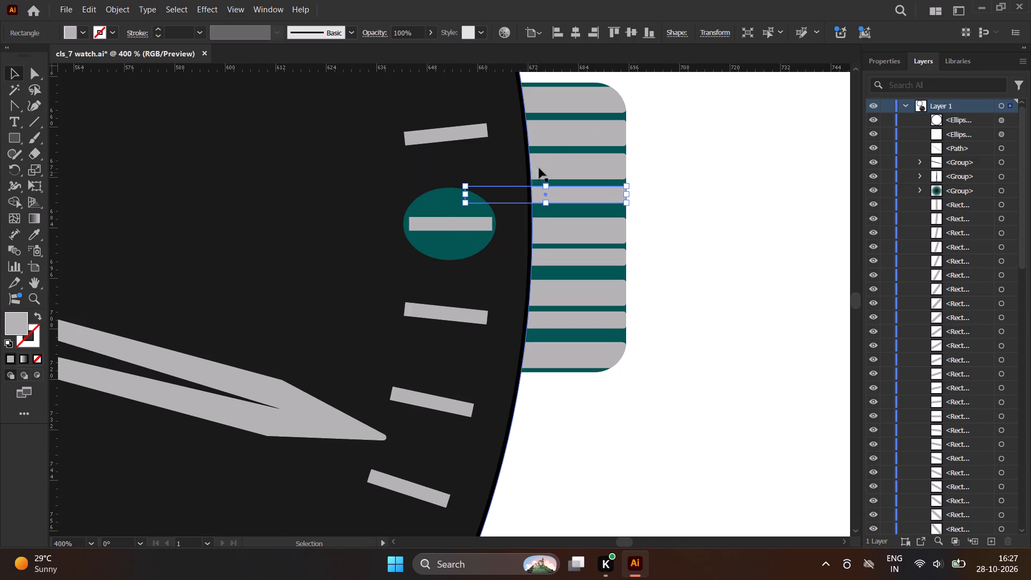
click(562, 128)
scroll(664, 191, down, 1)
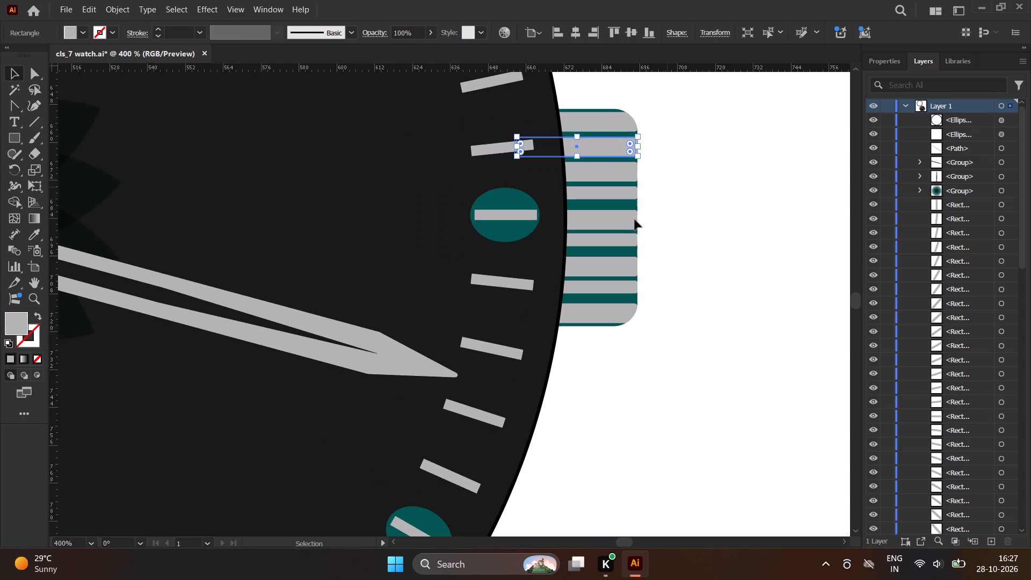
scroll(580, 88, up, 4)
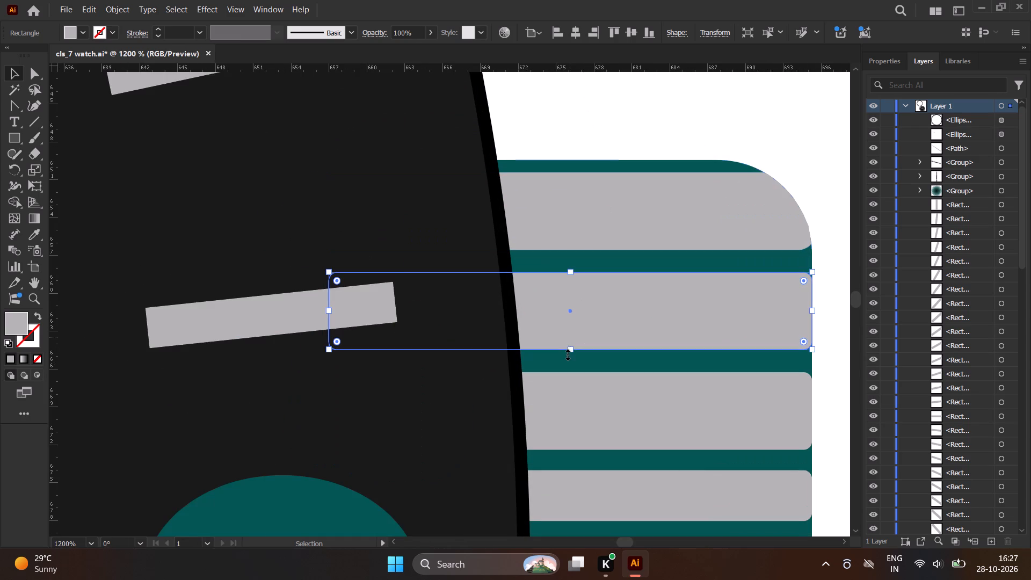
drag(570, 348, 570, 333)
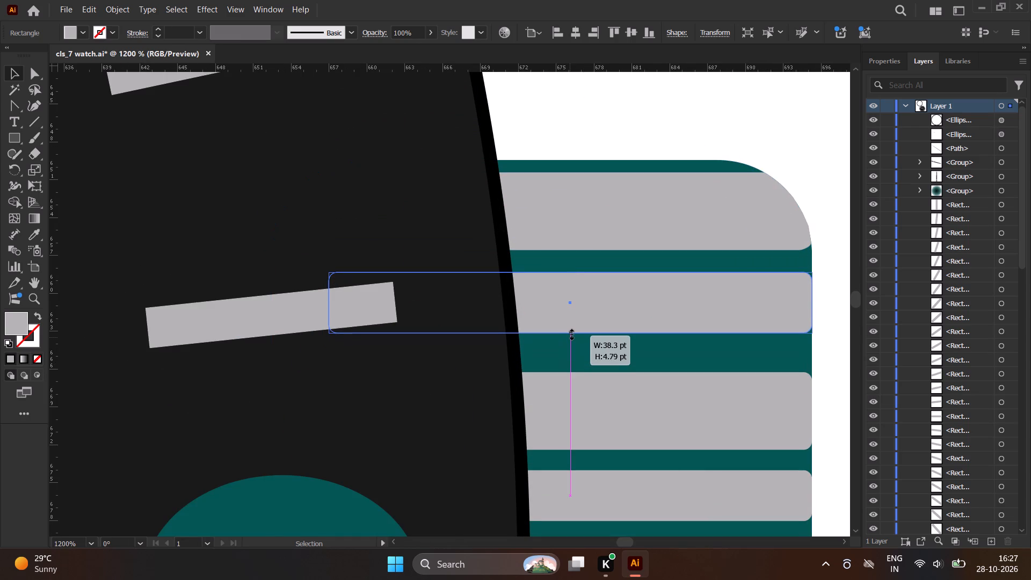
drag(570, 333, 570, 335)
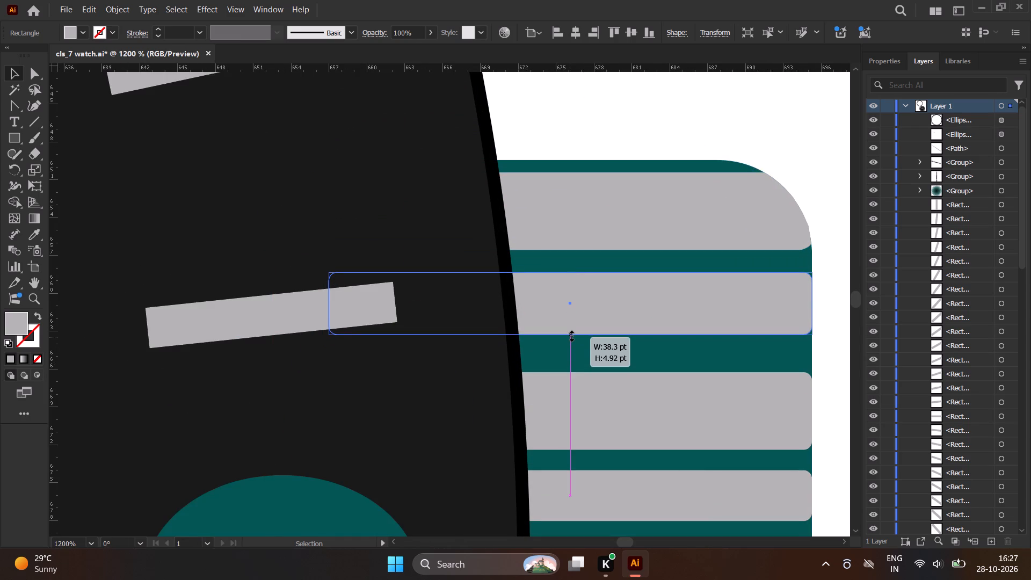
drag(570, 335, 570, 326)
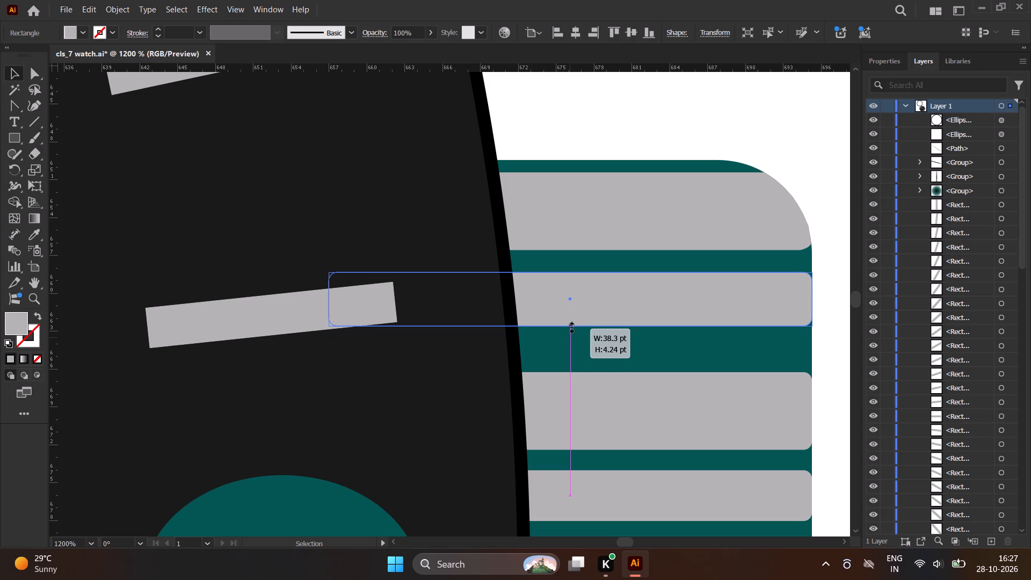
drag(570, 326, 960, 0)
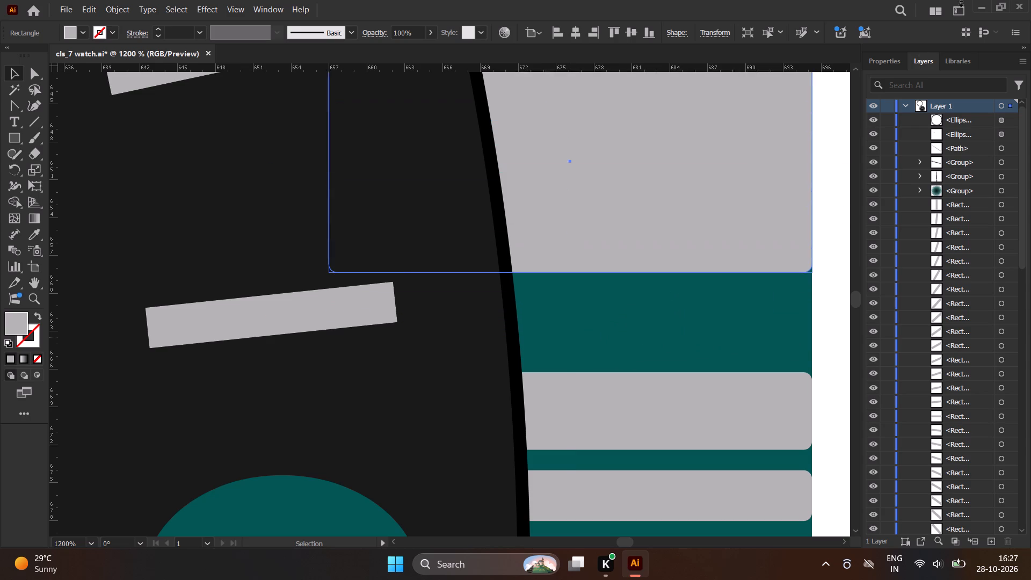
drag(960, 0, 757, 332)
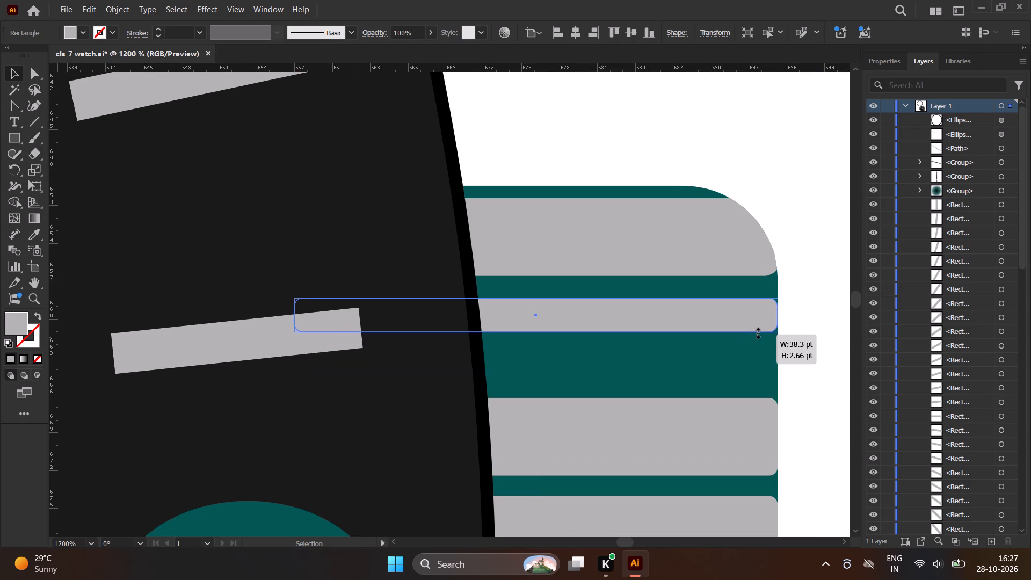
drag(757, 332, 734, 336)
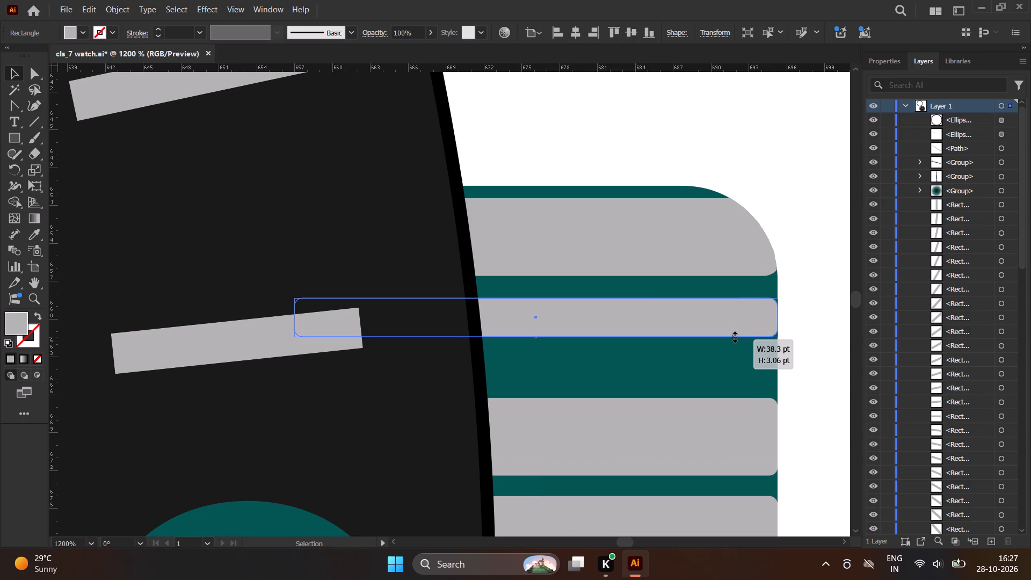
drag(734, 336, 727, 348)
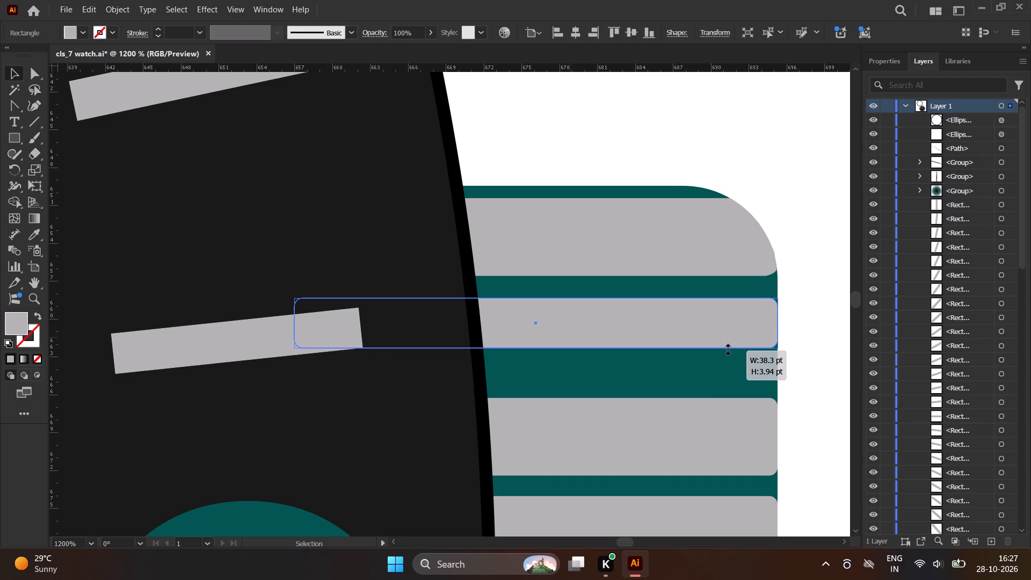
drag(727, 348, 725, 348)
drag(725, 348, 725, 349)
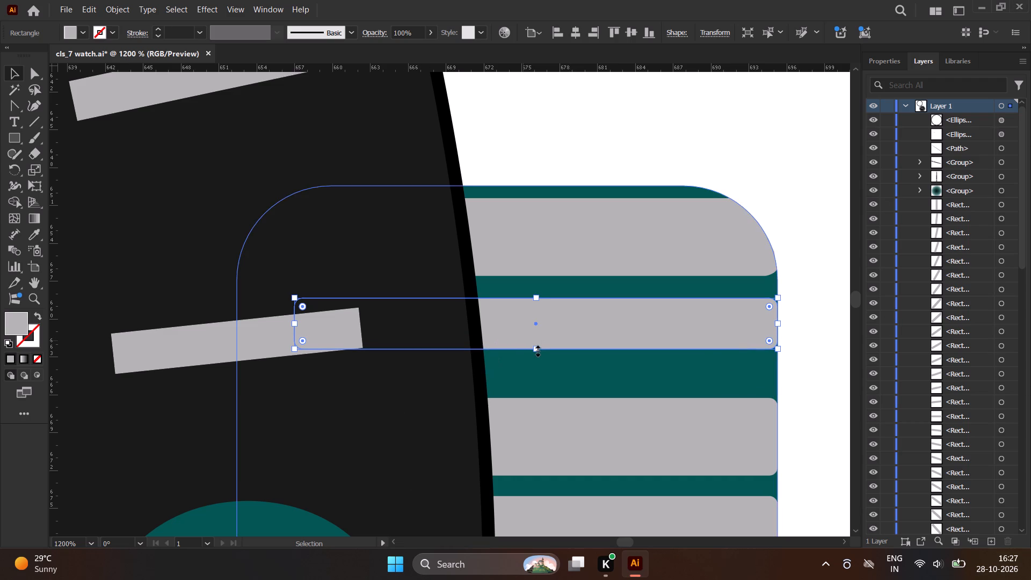
scroll(453, 325, down, 2)
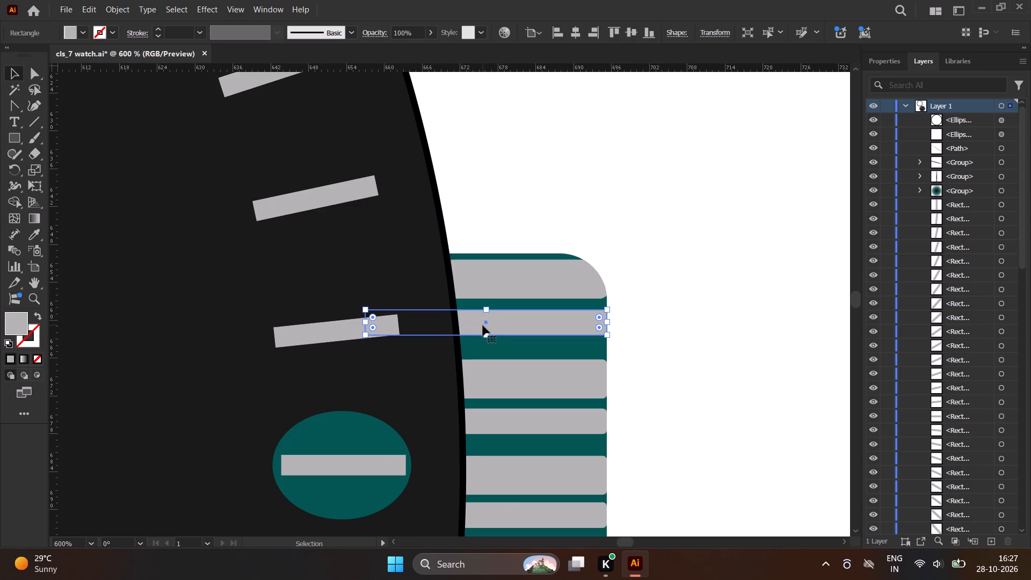
click(628, 331)
Move the large black 14 pt ring onto the watch and centre it around the dial as the outer case.
scroll(651, 334, down, 1)
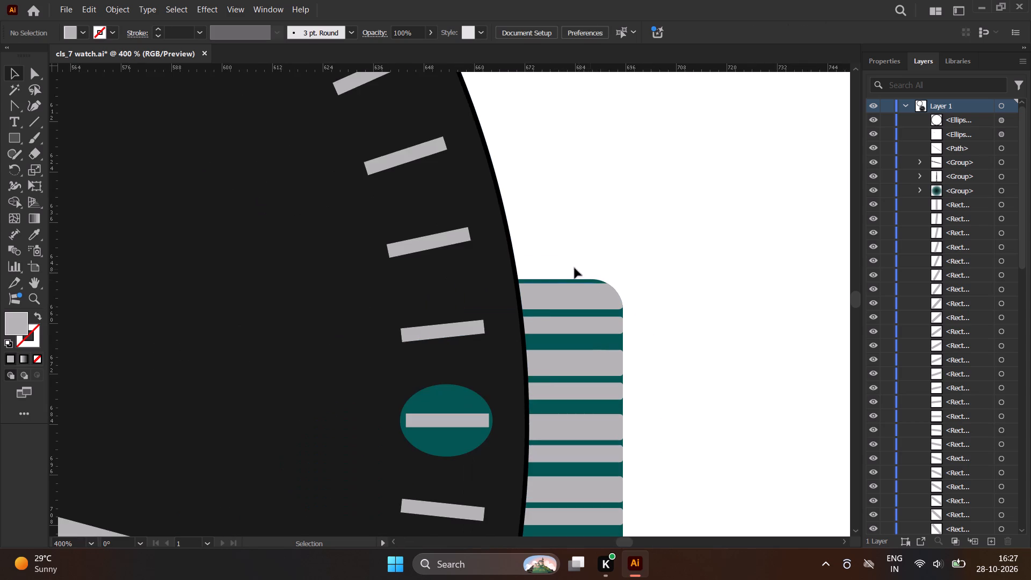
scroll(514, 259, down, 1)
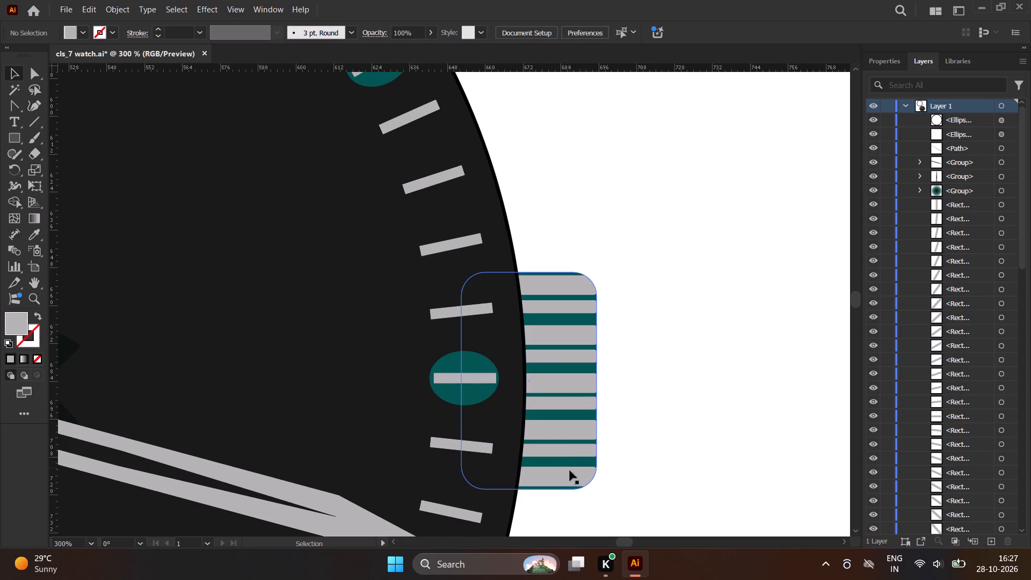
scroll(593, 499, up, 1)
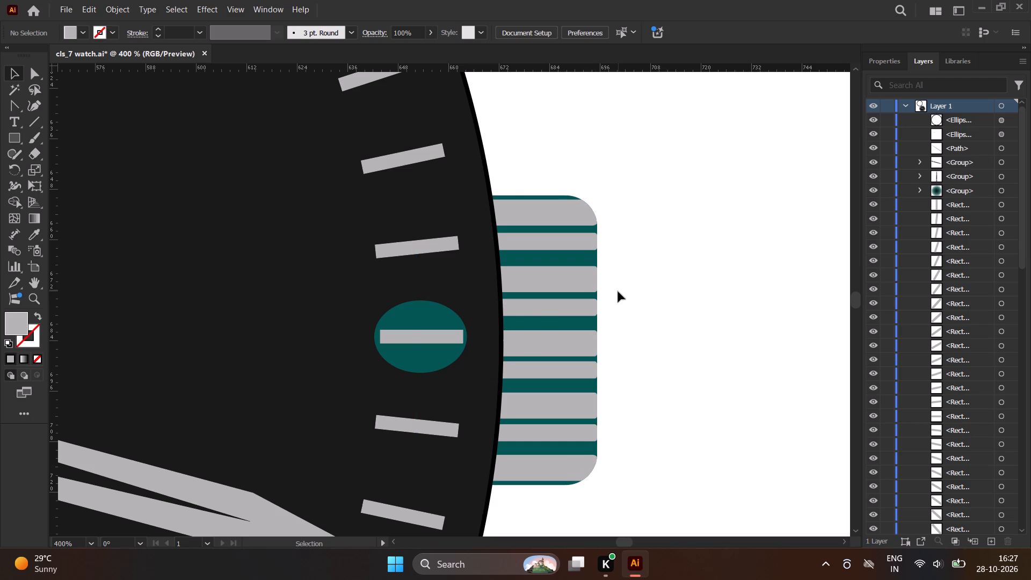
scroll(618, 293, down, 2)
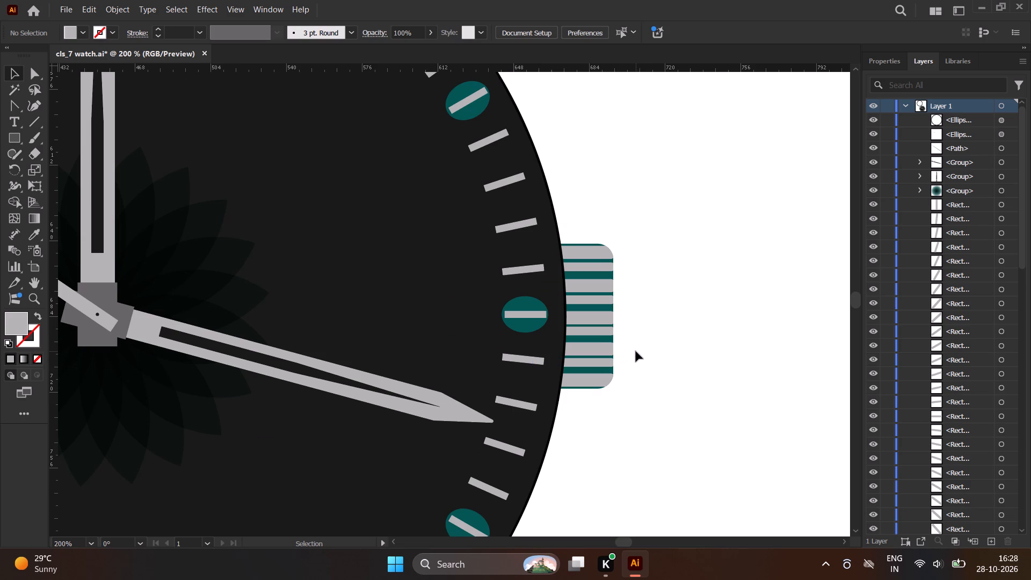
scroll(639, 350, up, 1)
scroll(639, 349, down, 1)
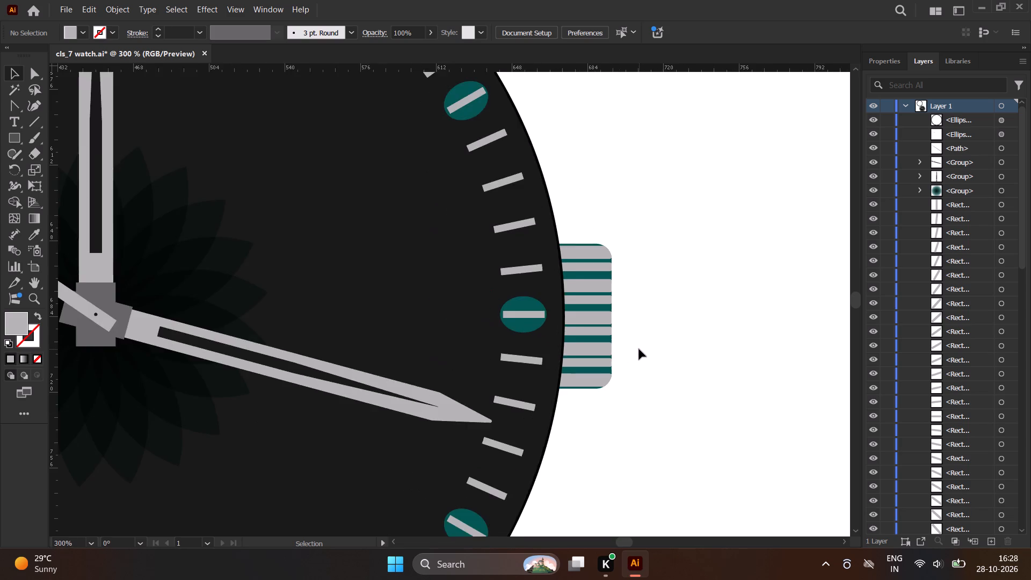
scroll(639, 349, down, 3)
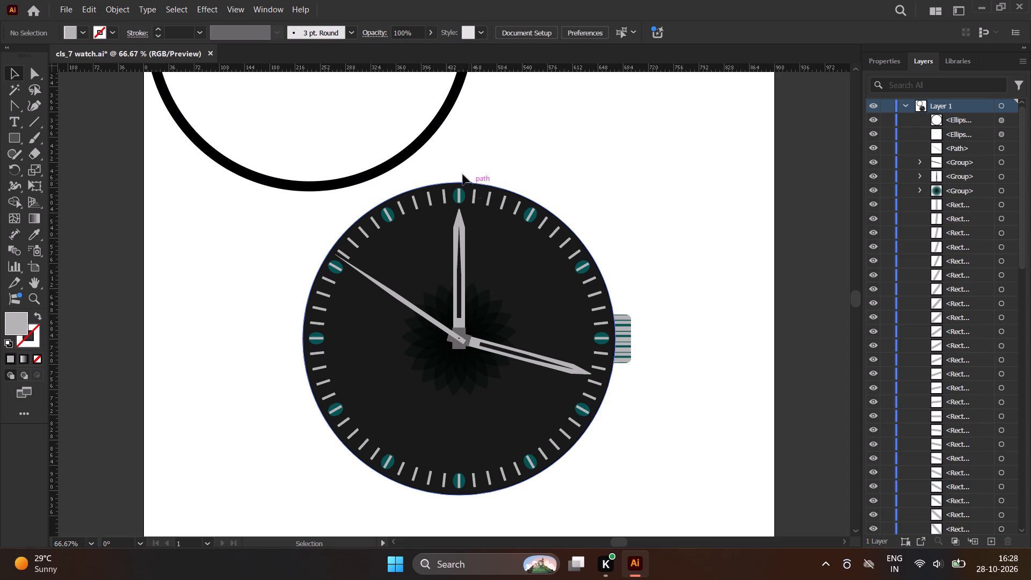
click(424, 139)
drag(424, 139, 460, 265)
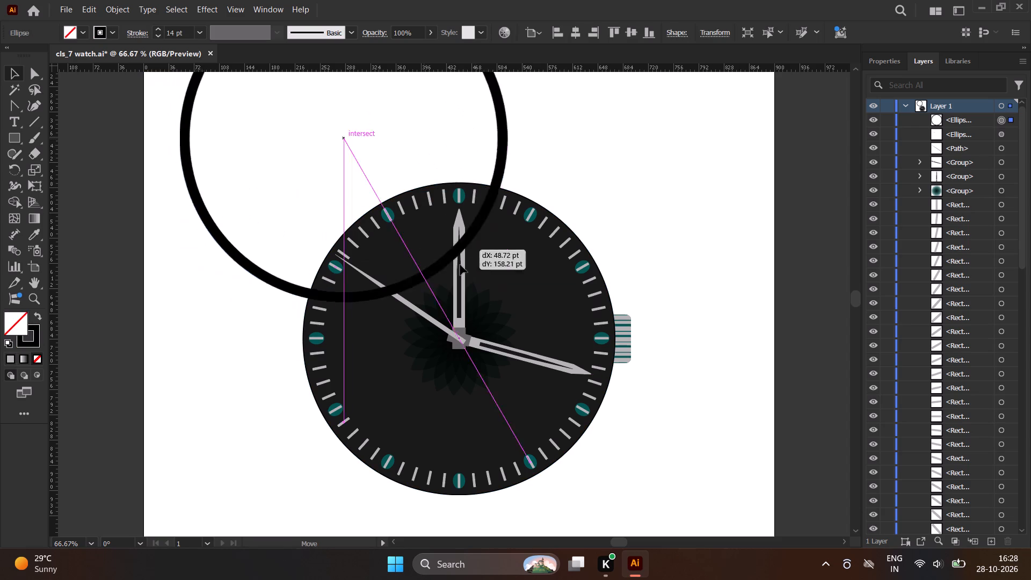
drag(460, 265, 567, 450)
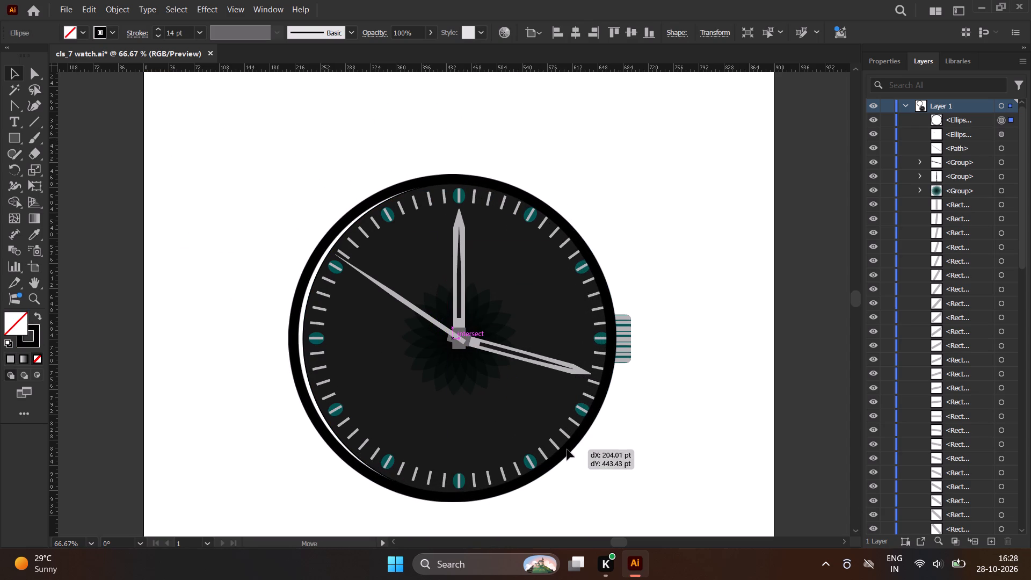
drag(567, 450, 573, 450)
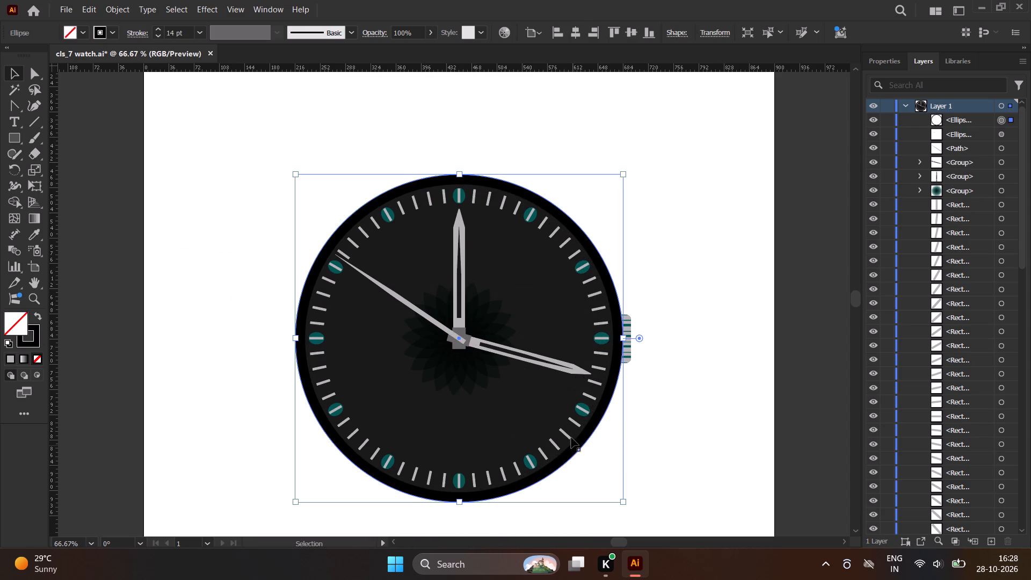
click(685, 298)
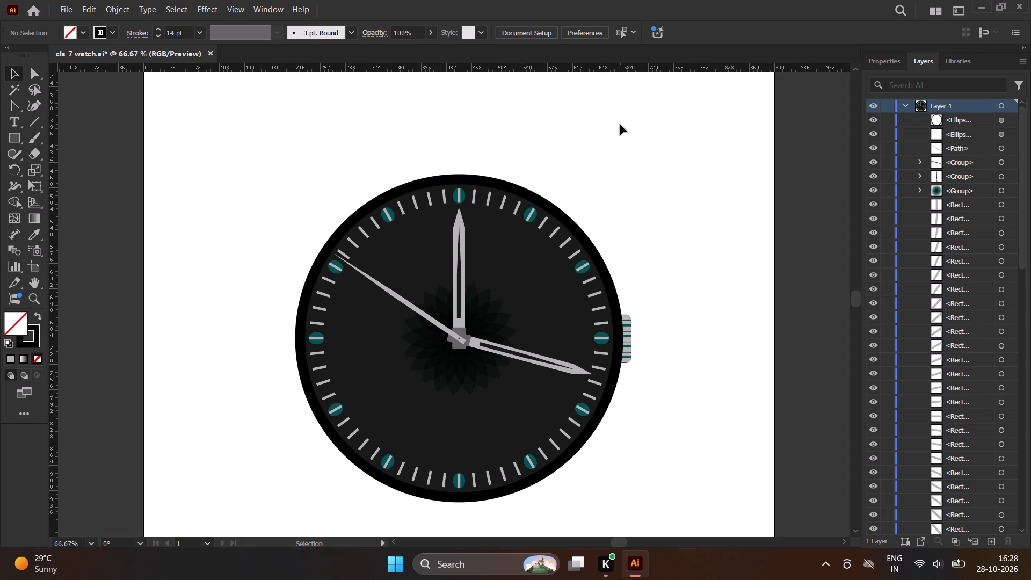
Save the watch illustration.
key(ctrl+s)
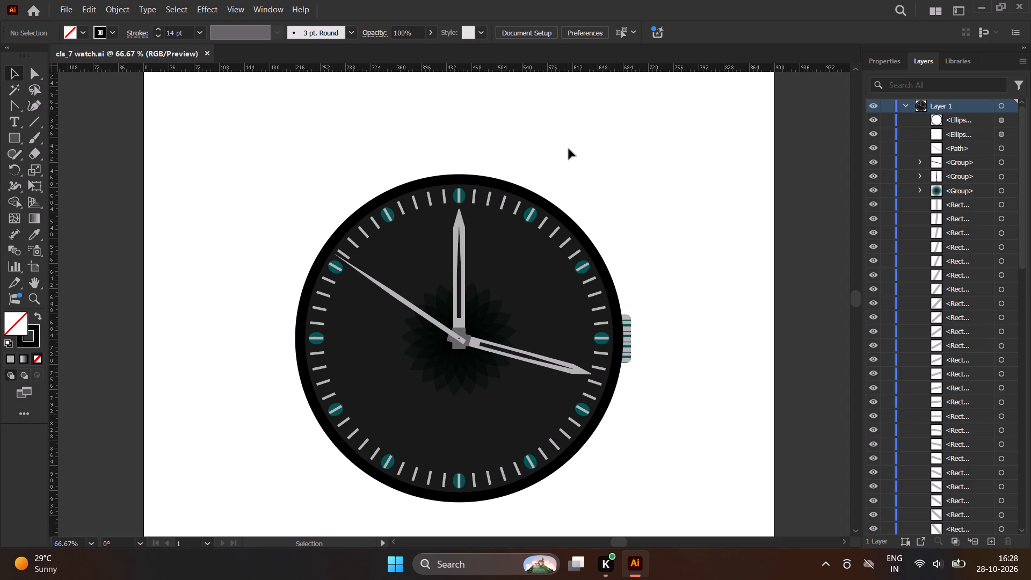
Move the crown's eighth grey strip straight down so it sits midway between the seventh and ninth strips.
scroll(231, 186, down, 1)
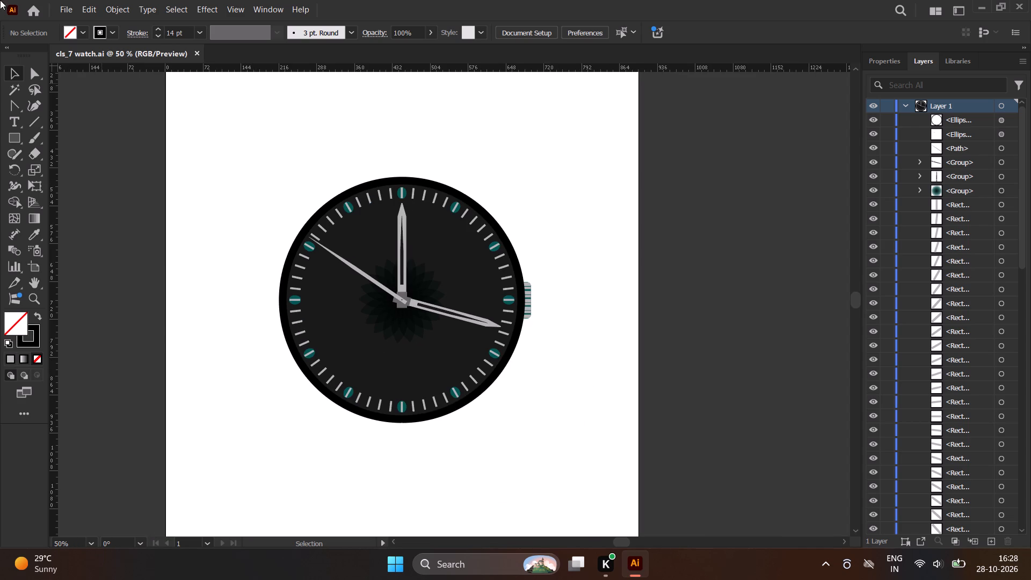
scroll(543, 287, up, 4)
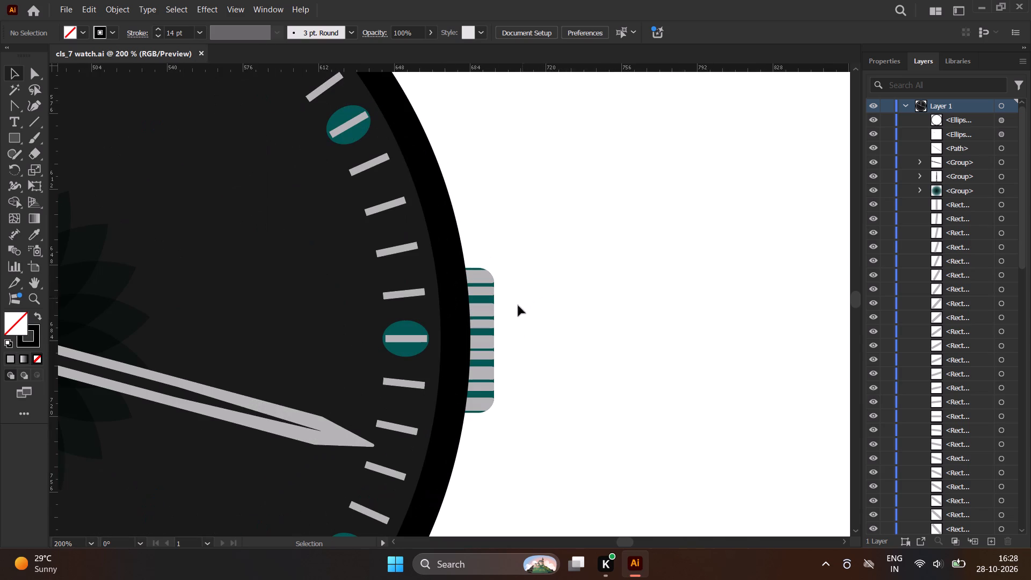
scroll(510, 449, up, 1)
scroll(470, 389, up, 2)
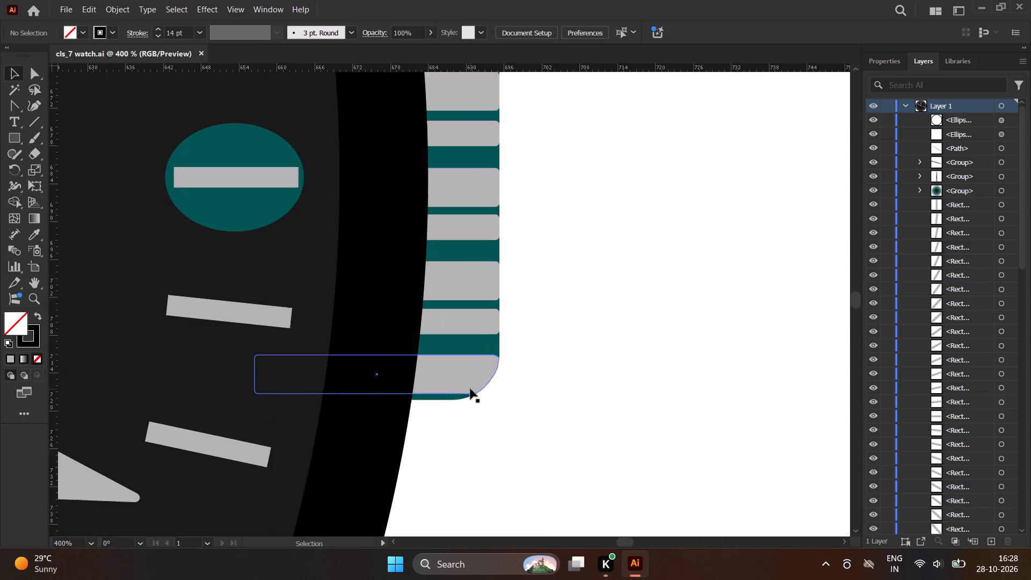
scroll(470, 389, up, 1)
click(470, 296)
drag(470, 296, 470, 301)
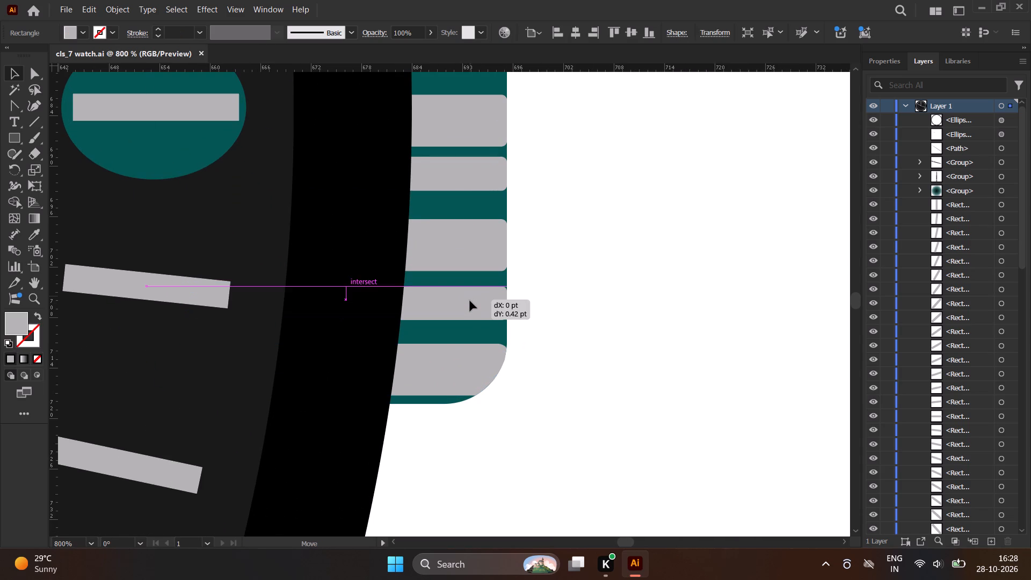
drag(470, 301, 470, 303)
Move the crown's sixth grey strip straight down about 0.4 pt, towards the middle of the space between the fifth and seventh strips.
click(465, 180)
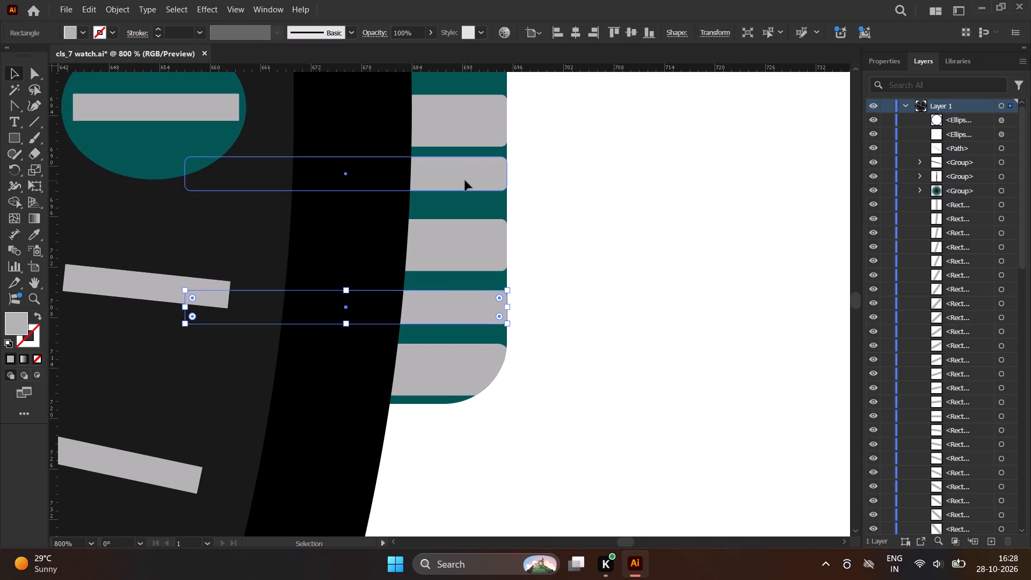
click(465, 176)
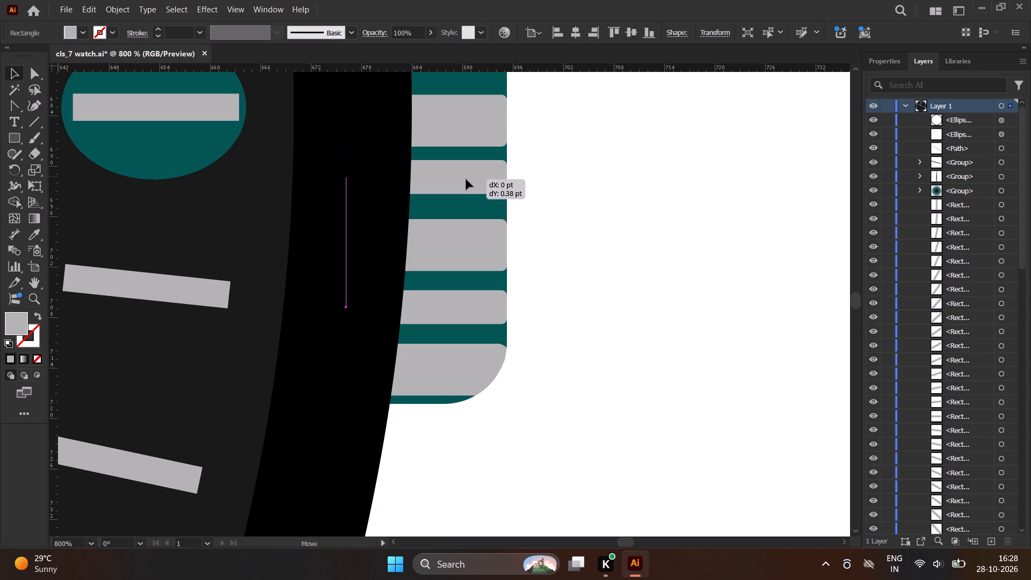
scroll(551, 244, down, 2)
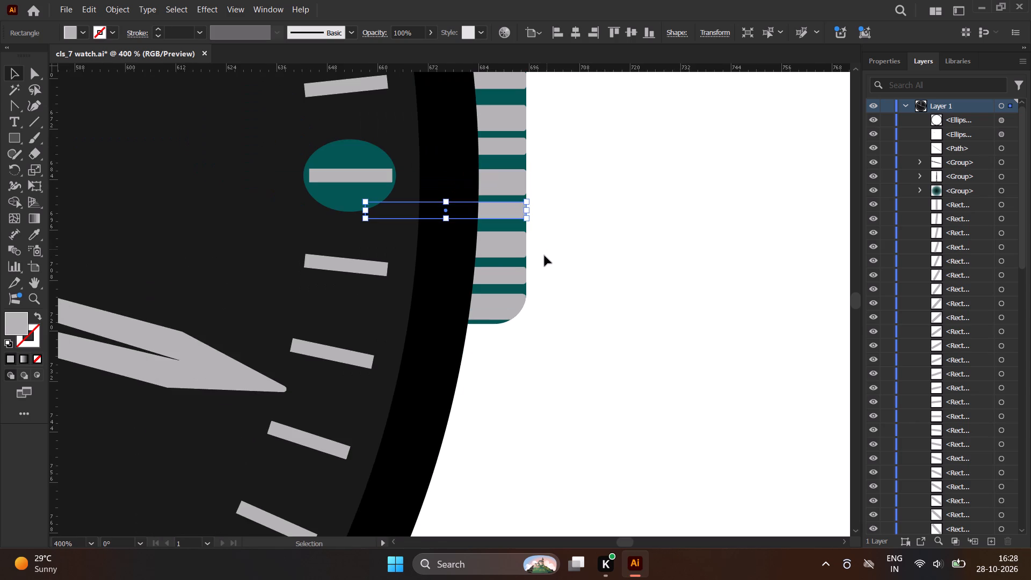
scroll(516, 282, up, 1)
scroll(449, 307, down, 2)
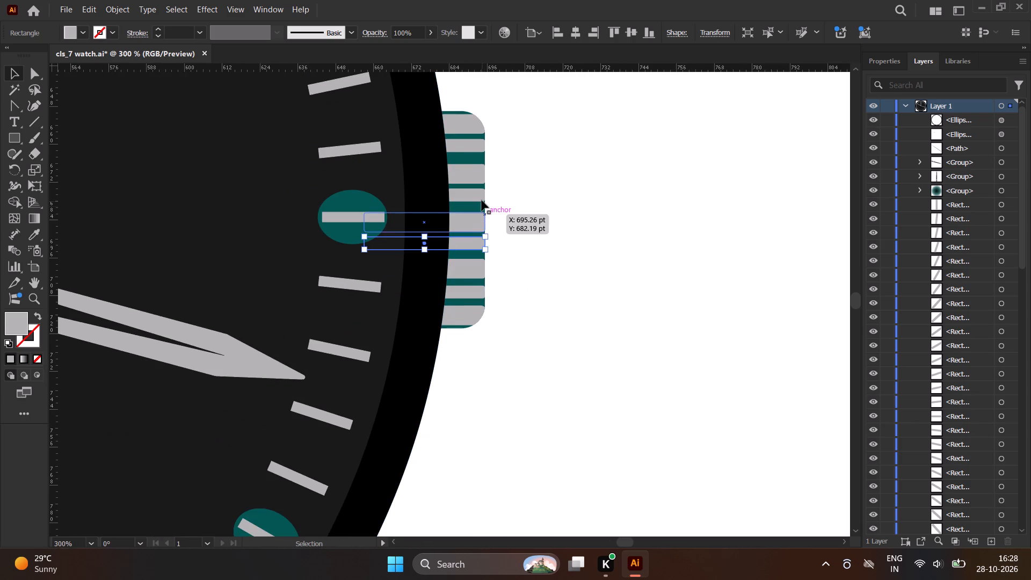
scroll(482, 200, down, 1)
scroll(482, 200, up, 2)
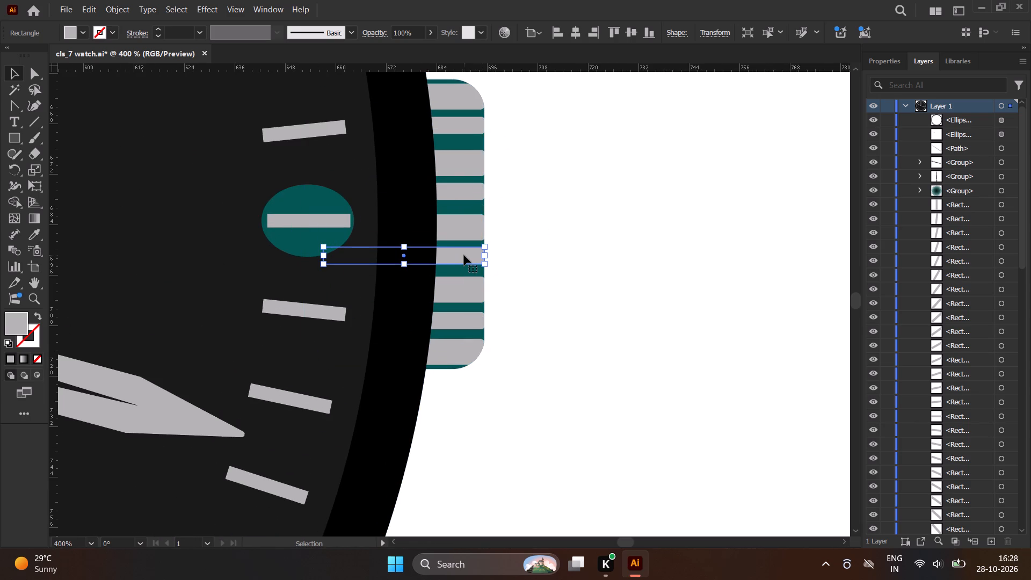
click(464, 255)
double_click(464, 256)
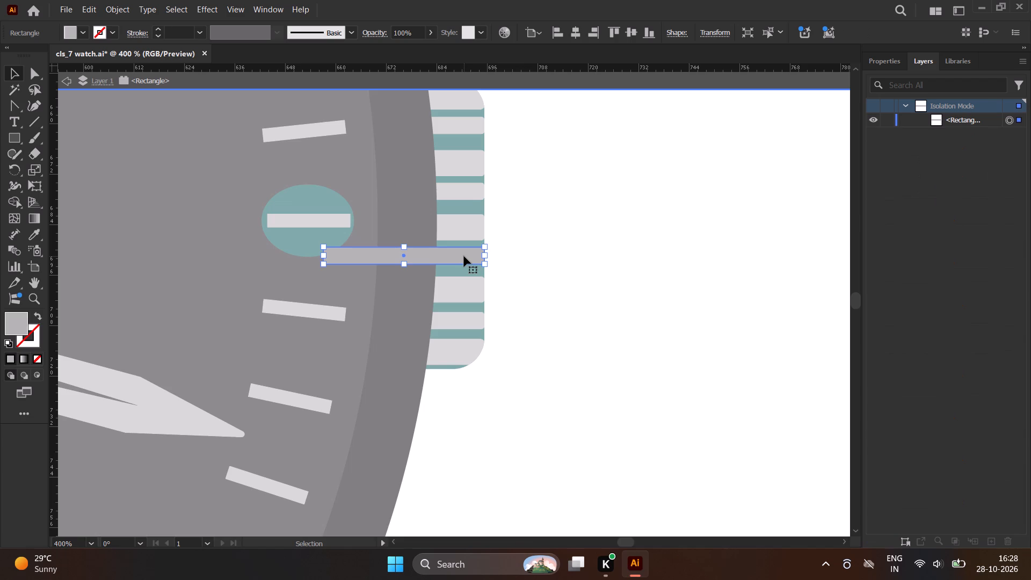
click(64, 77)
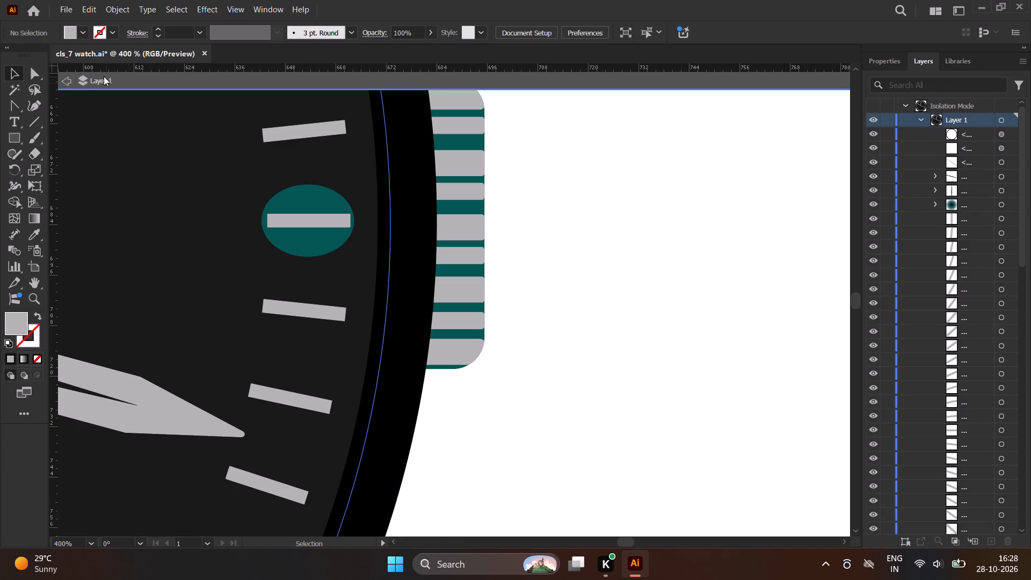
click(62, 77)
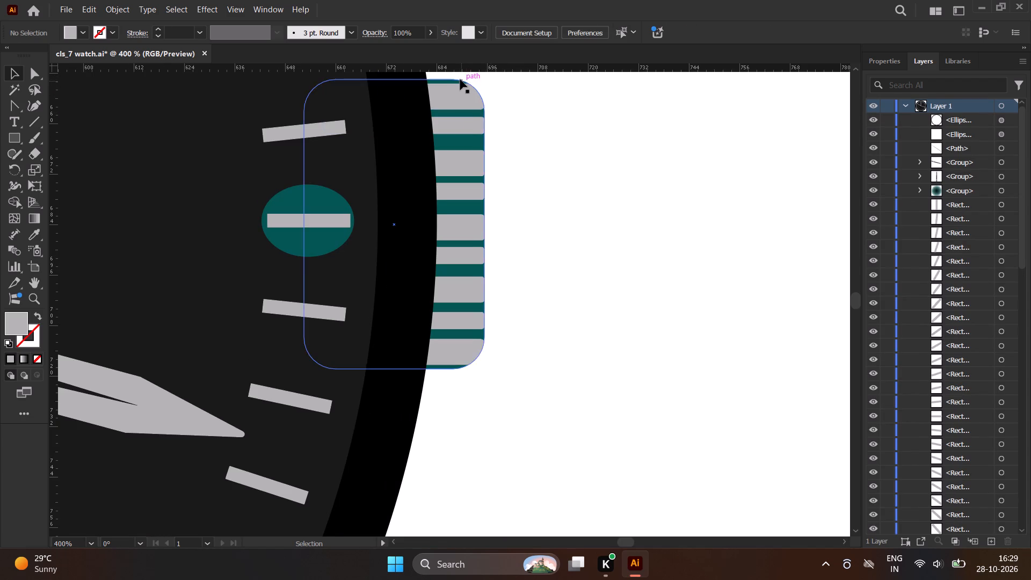
Move the crown's second grey strip down to sit midway between the first and third strips, with gaps of about 2.84 pt.
scroll(459, 78, up, 2)
click(471, 166)
drag(471, 166, 470, 175)
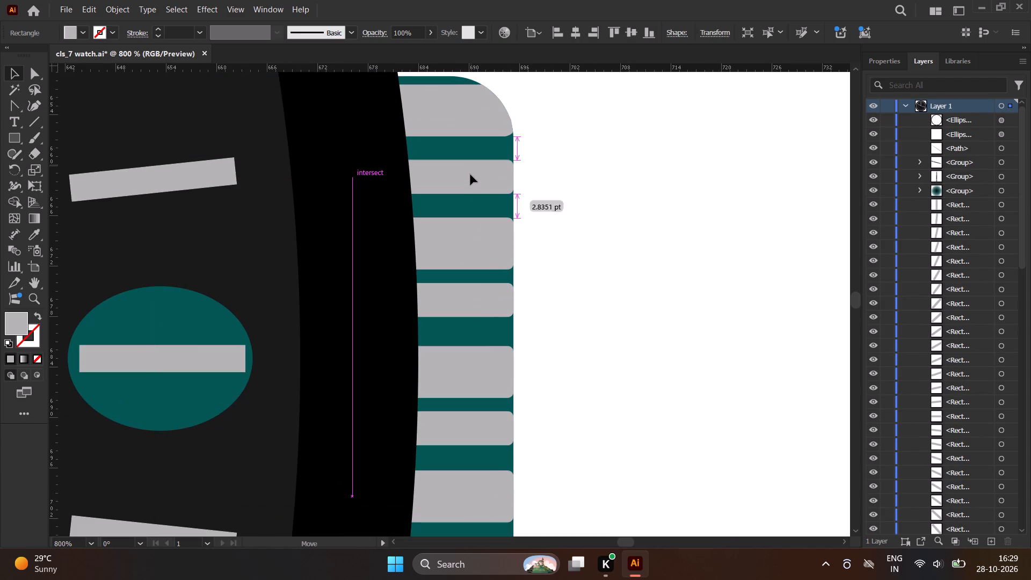
drag(470, 175, 470, 173)
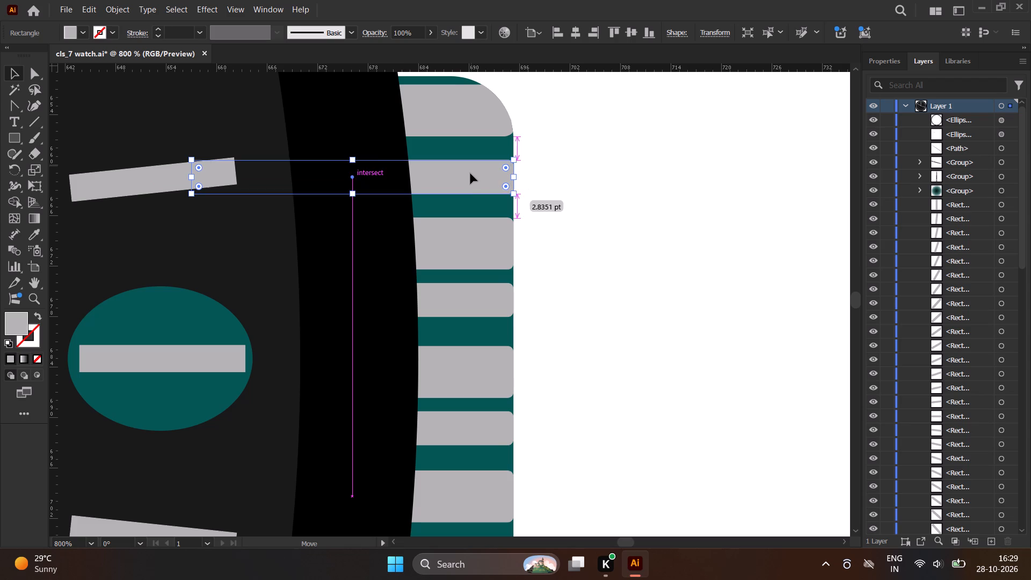
Move the crown's third grey strip straight up slightly, about 0.6 pt, to widen the gap above the fourth strip.
drag(472, 235, 473, 232)
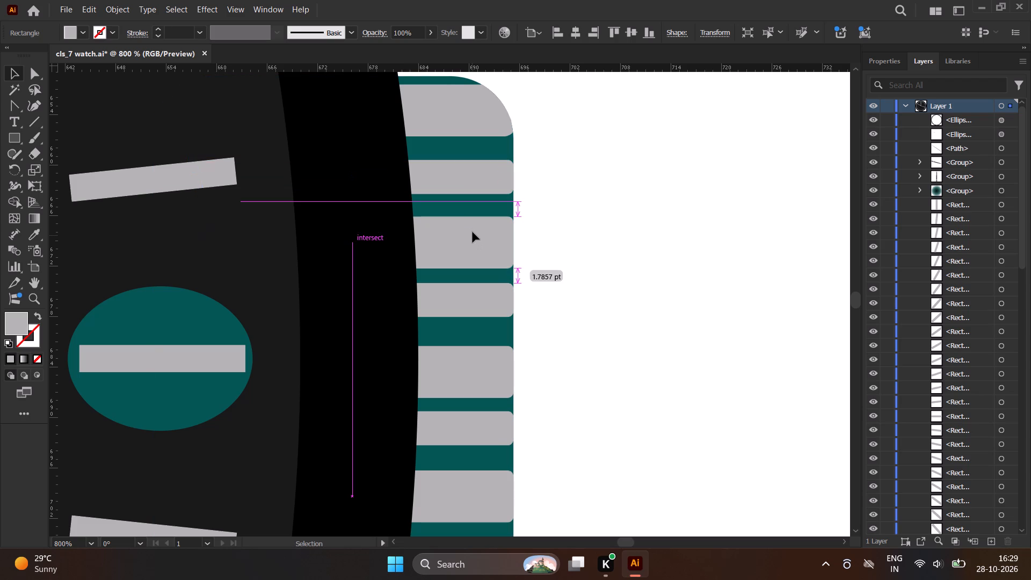
drag(473, 232, 473, 230)
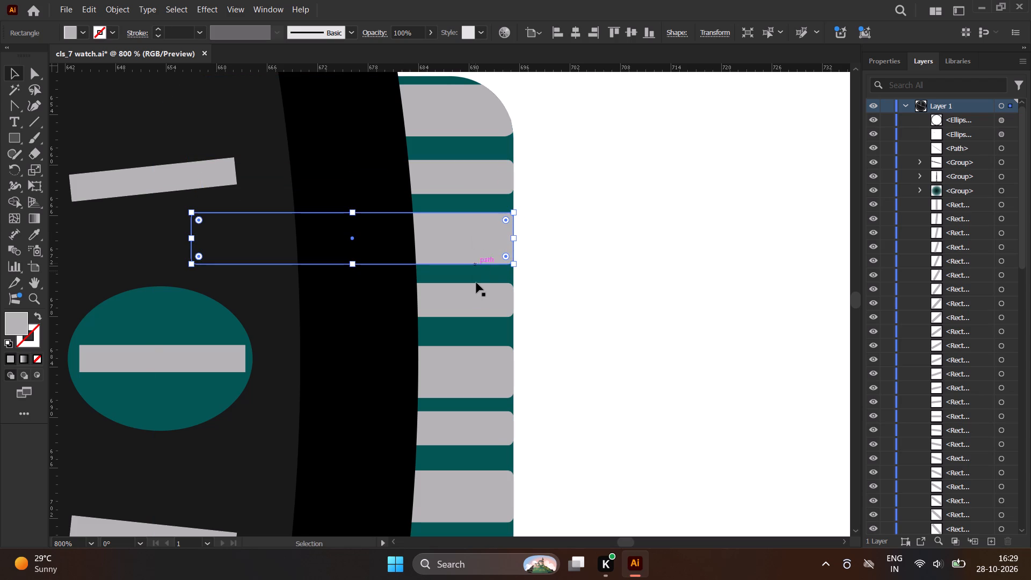
Move the crown's fourth grey strip down midway between the third and fifth strips, its outer end flush with the crown's edge.
click(476, 293)
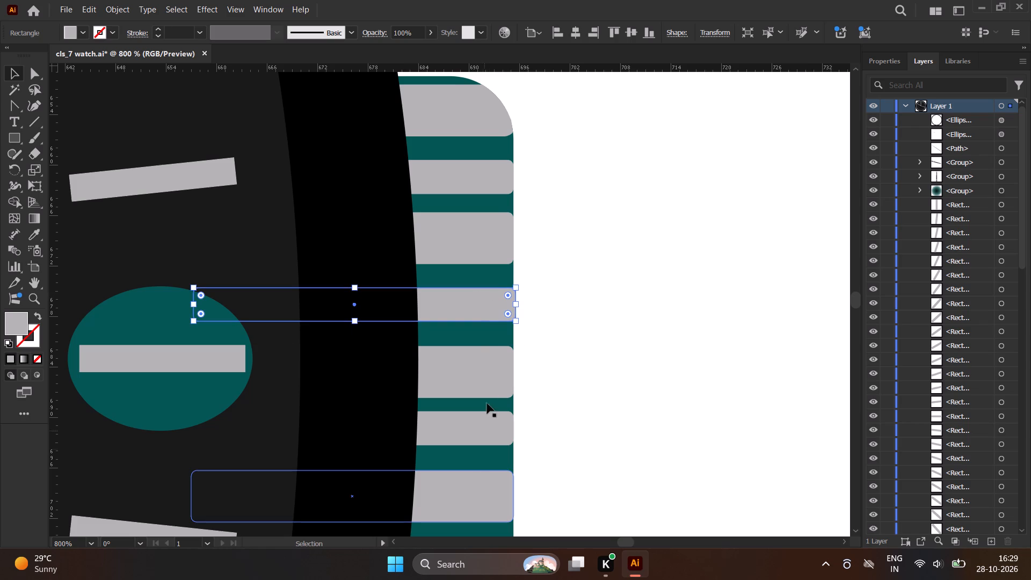
click(452, 224)
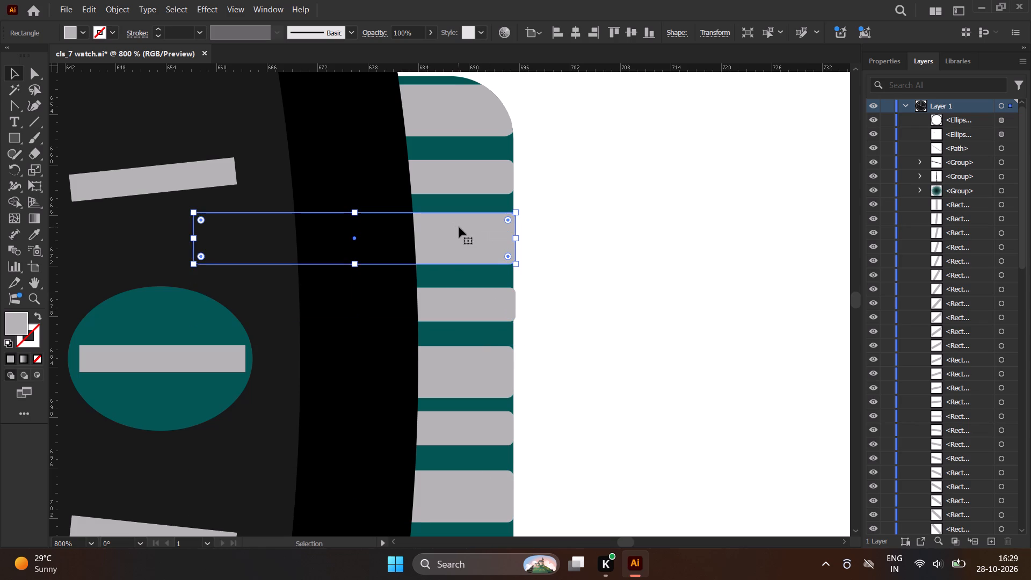
key(ctrl+z)
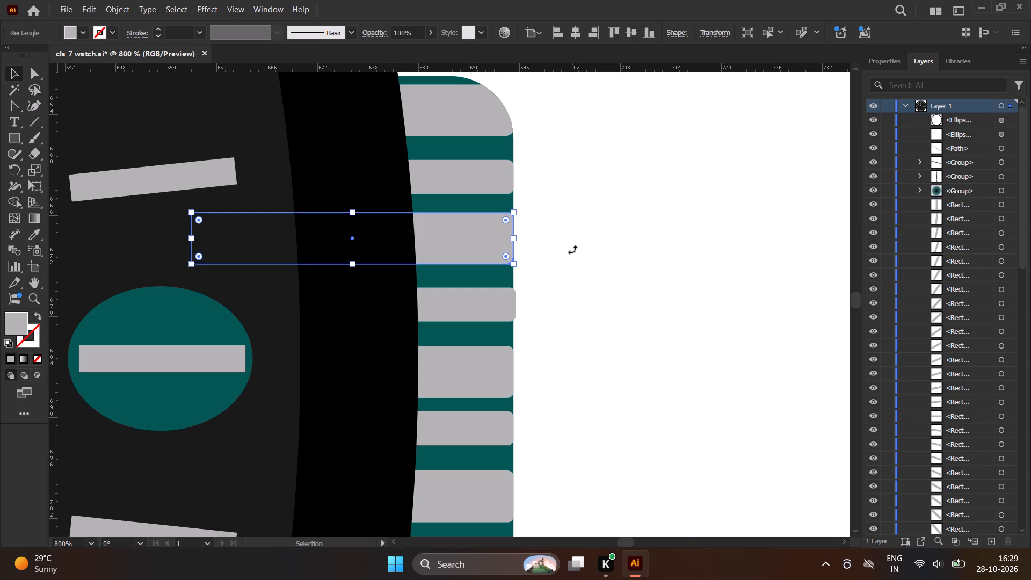
click(572, 250)
click(482, 297)
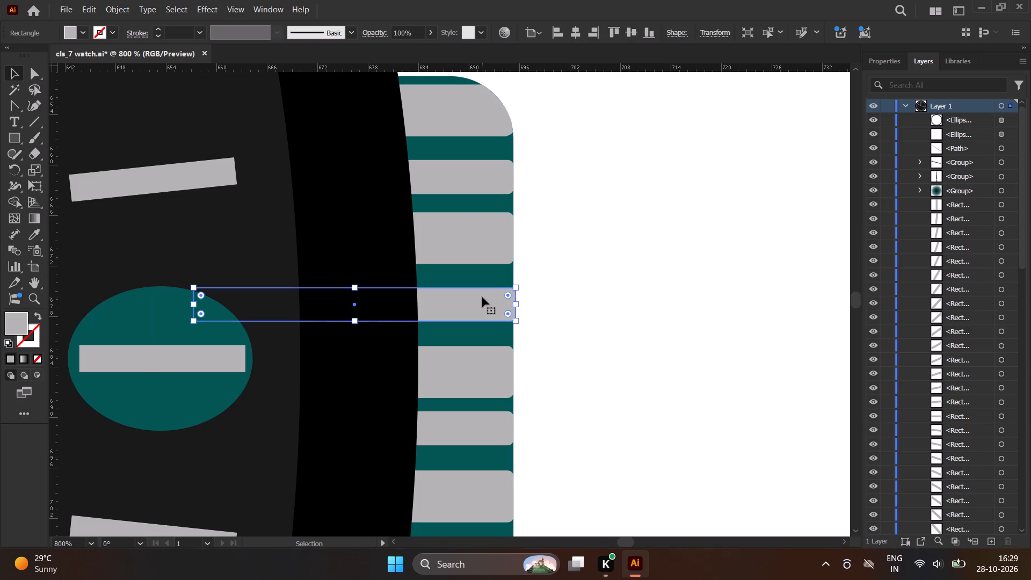
scroll(557, 289, up, 4)
drag(333, 314, 330, 313)
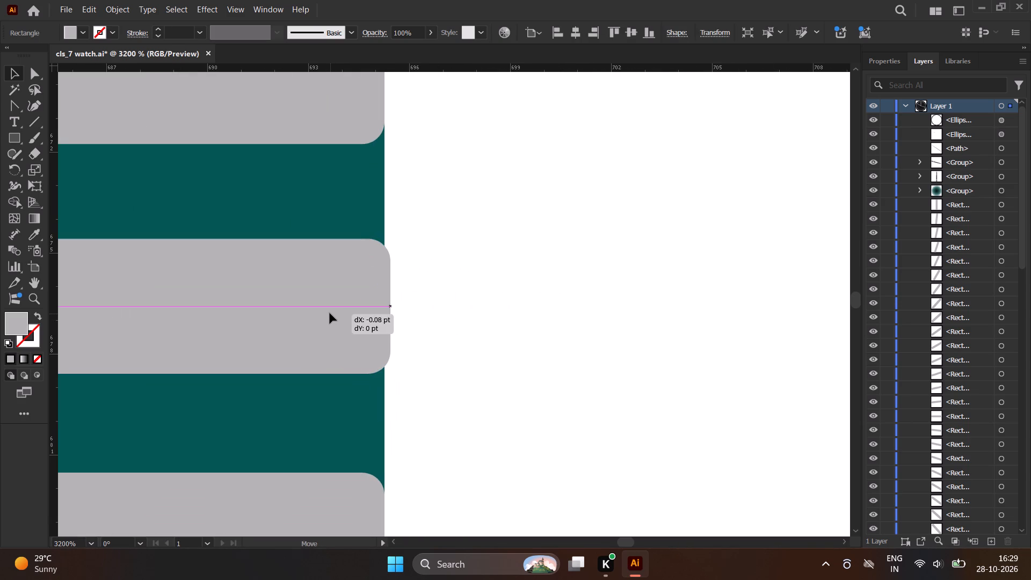
drag(330, 313, 326, 313)
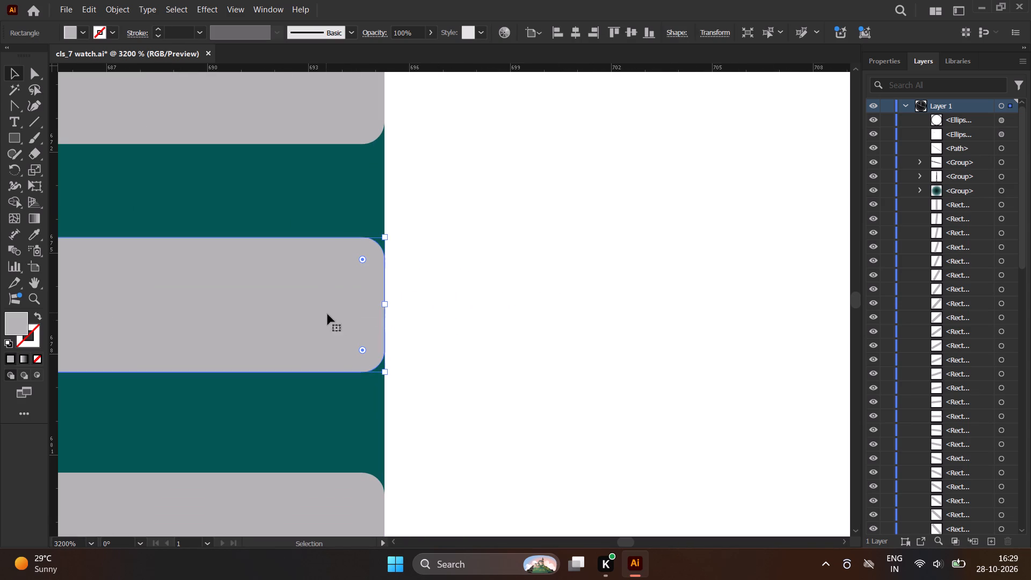
click(540, 287)
Move the crown's fifth grey strip straight up so it sits midway between the fourth and sixth strips.
scroll(526, 229, down, 5)
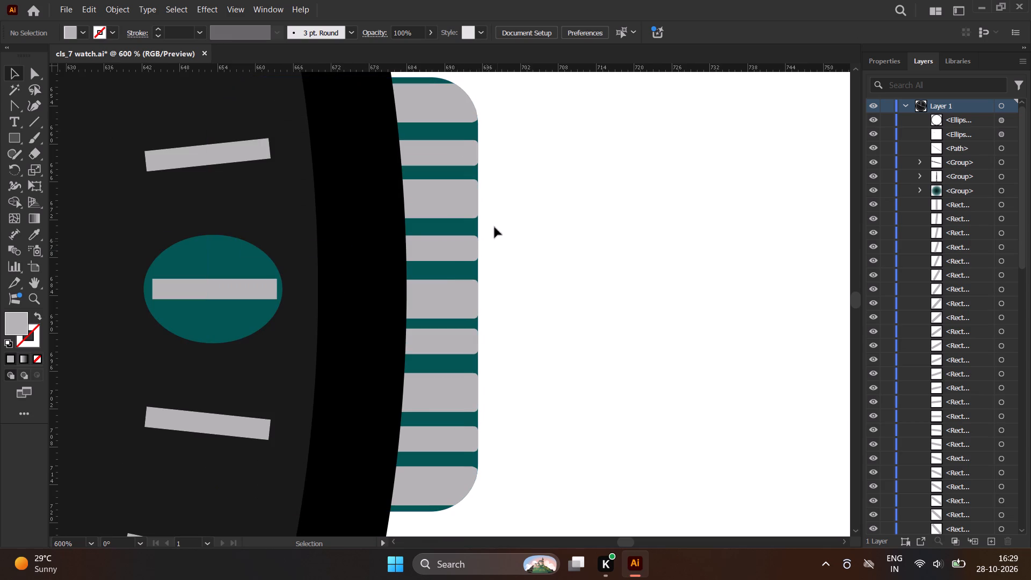
click(458, 302)
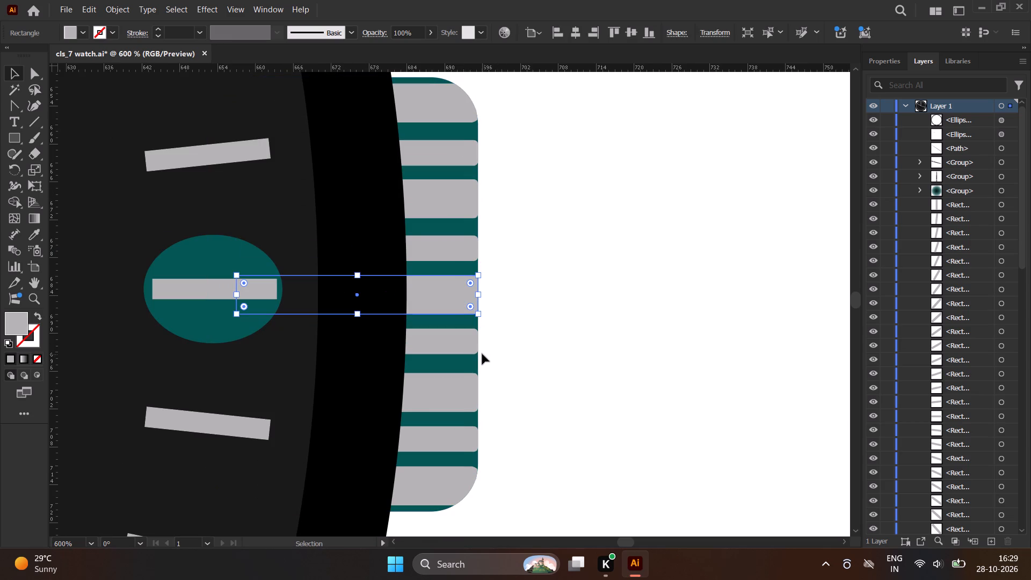
Move the crown's seventh grey strip straight up midway between the sixth and eighth strips, leaving gaps of about 2.67 pt.
click(461, 387)
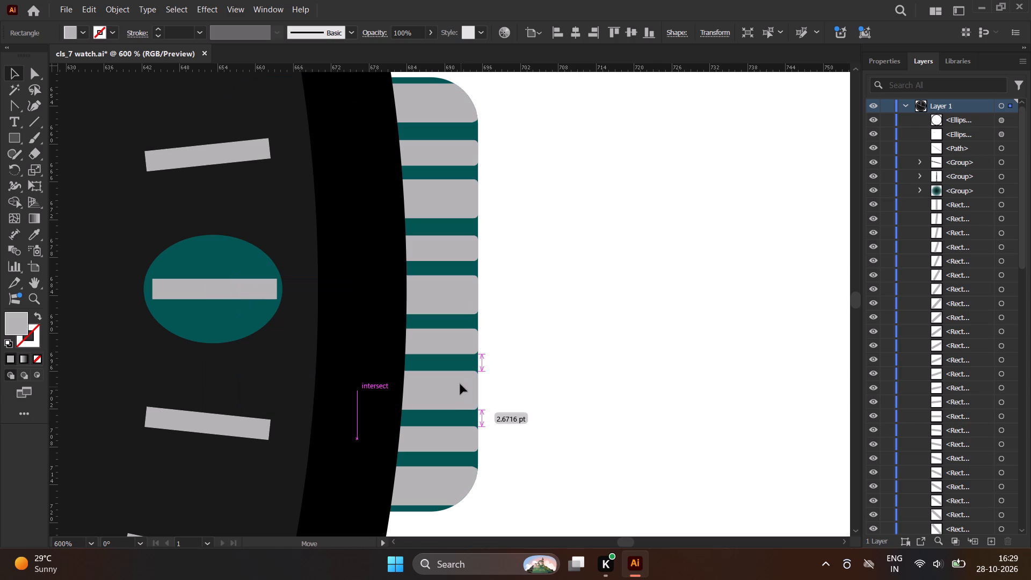
scroll(505, 377, up, 4)
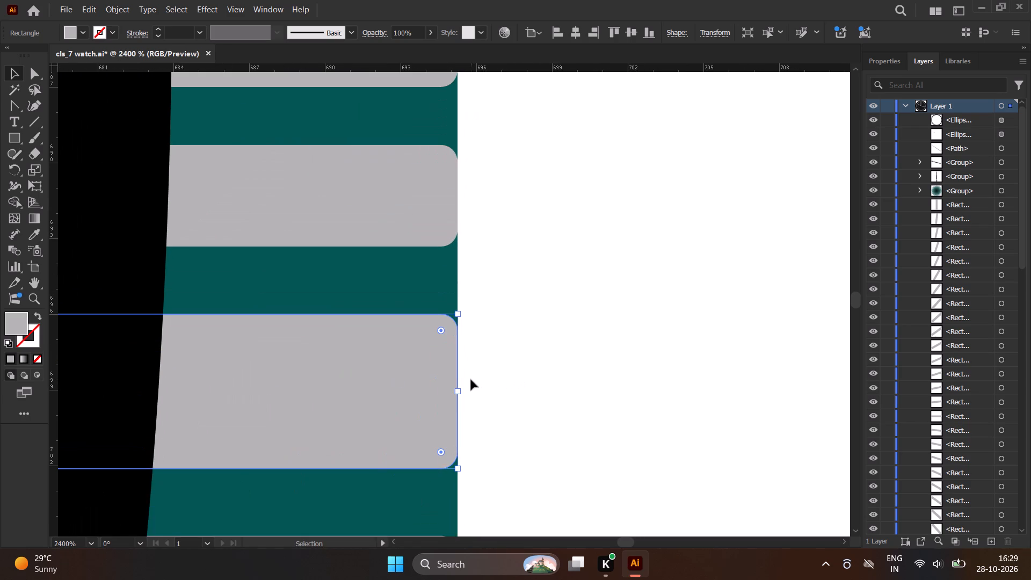
click(480, 372)
scroll(516, 300, down, 3)
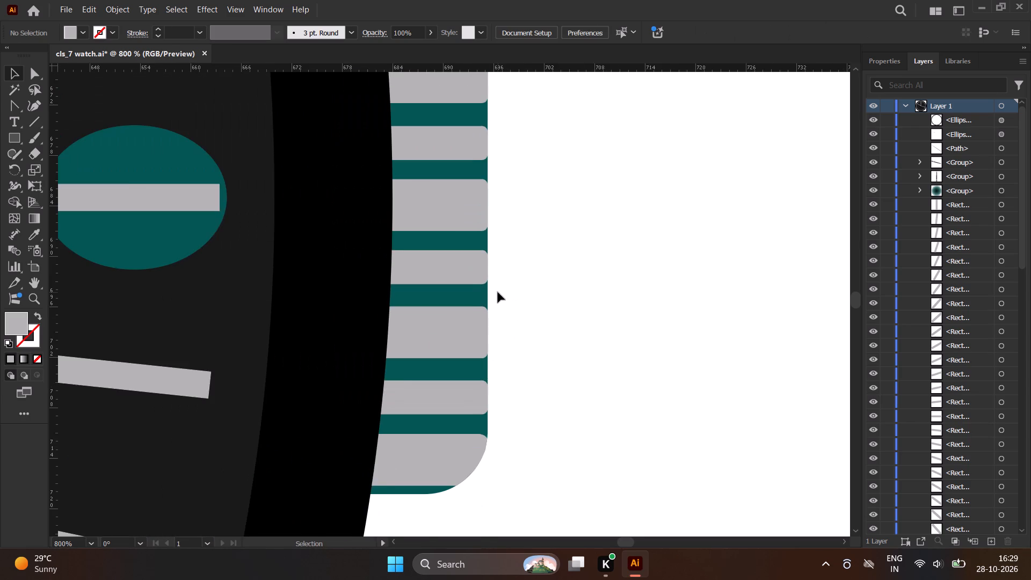
scroll(498, 293, down, 2)
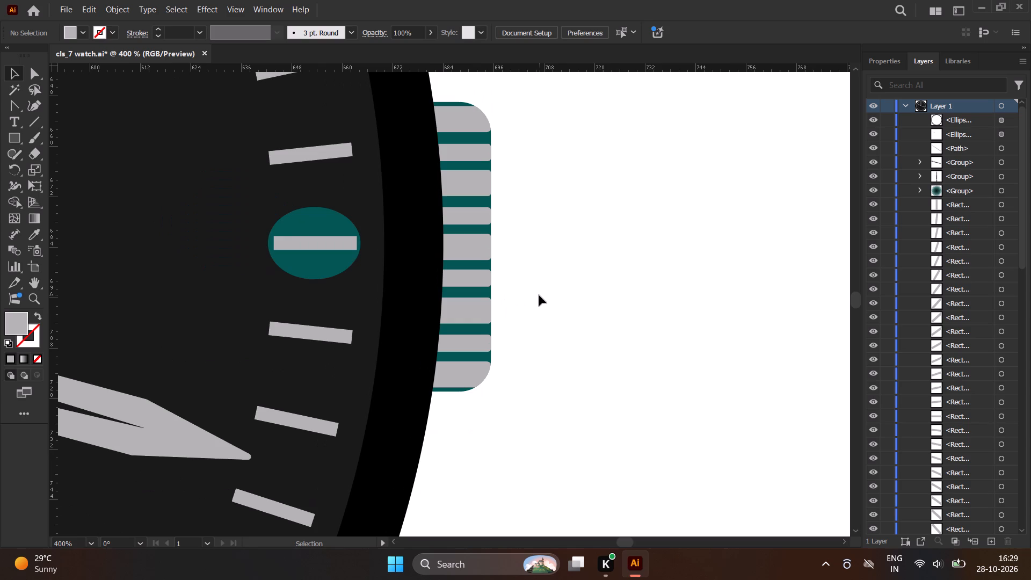
Nudge the crown's second grey strip up about 0.3 pt to even the gaps to the first and third strips.
scroll(463, 147, up, 3)
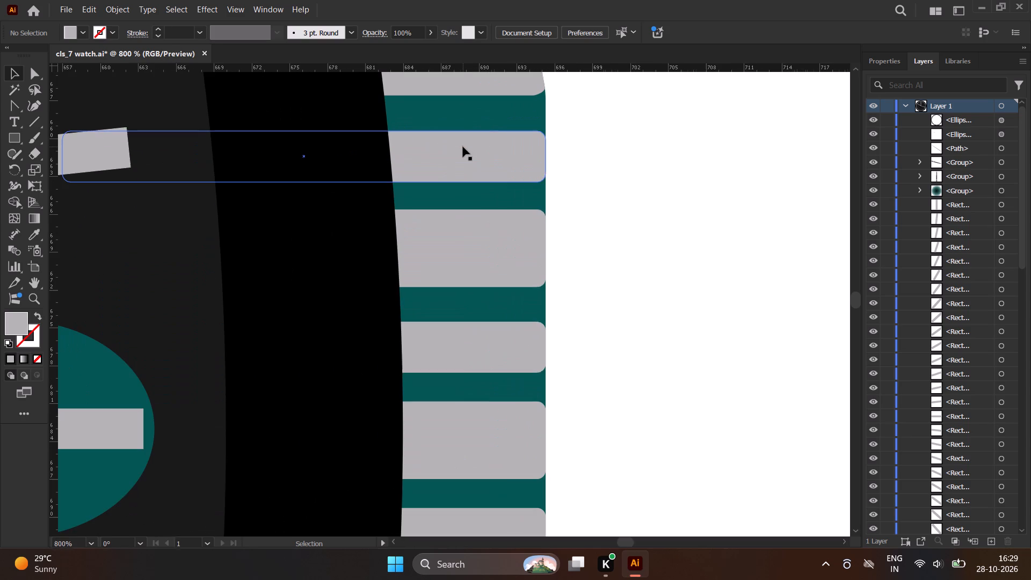
click(463, 147)
click(463, 147)
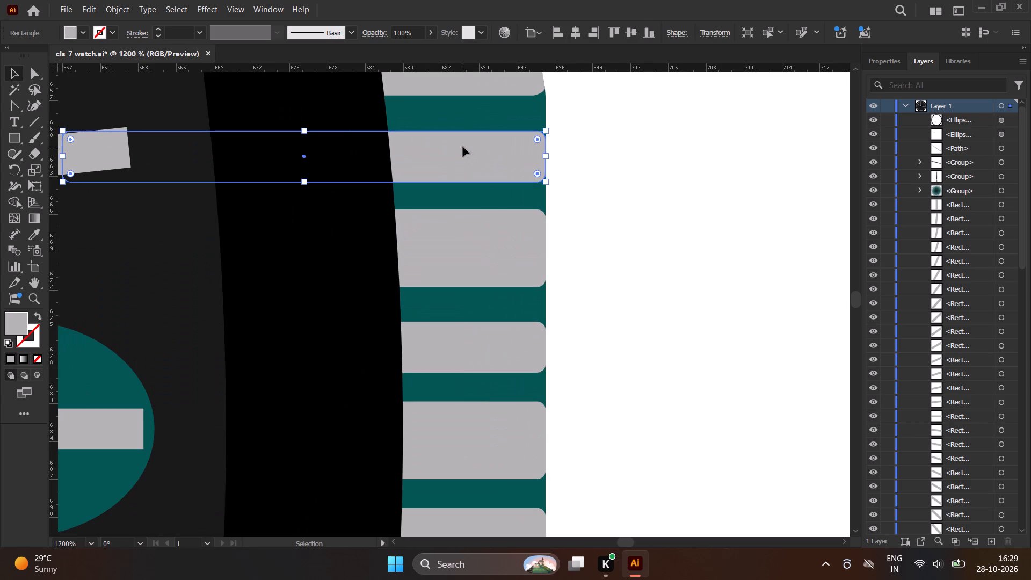
click(725, 171)
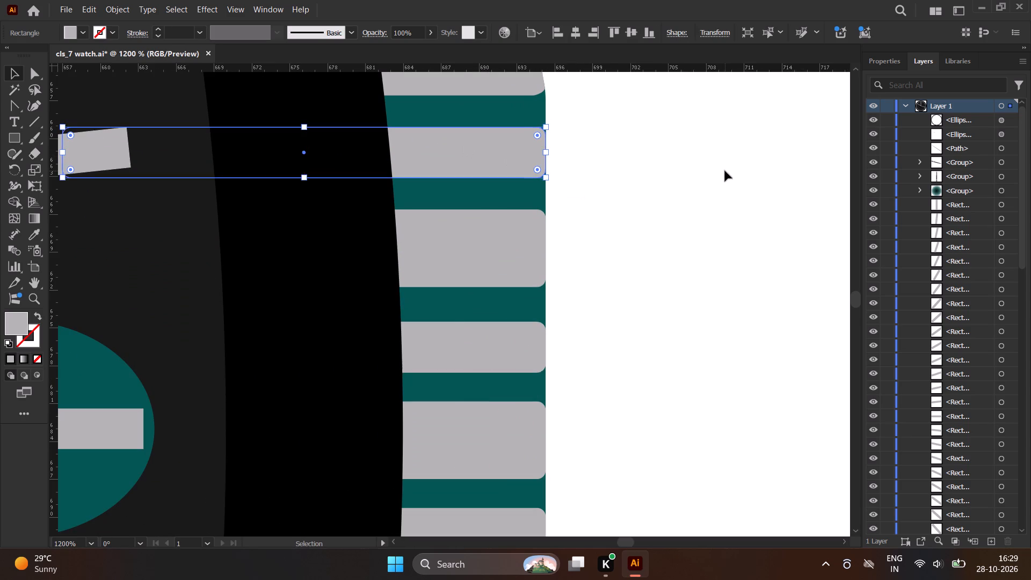
Examine the whole watch on the artboard, checking the crown's strip spacing and the overall look of the case and dial.
scroll(663, 222, down, 2)
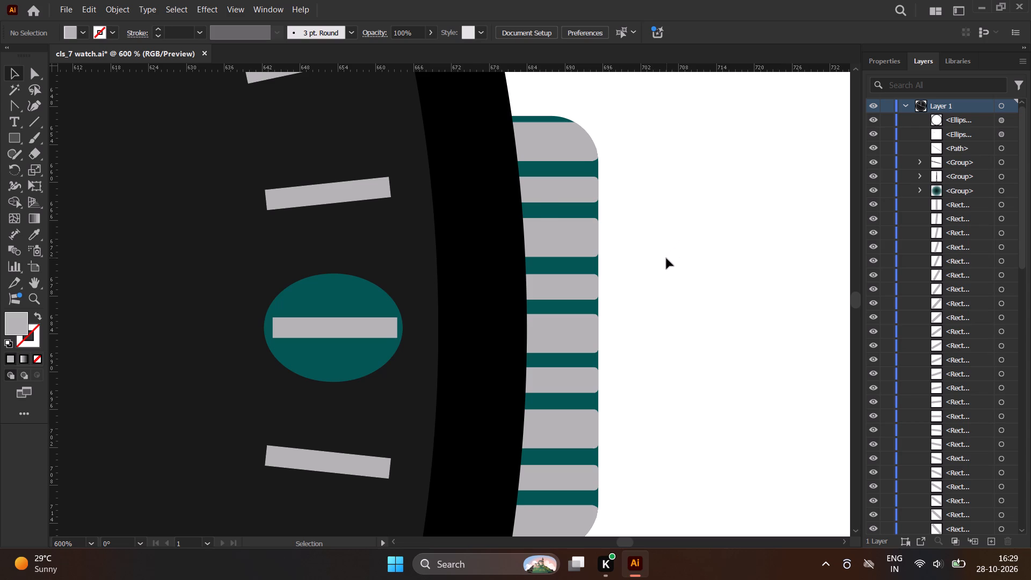
scroll(665, 258, down, 1)
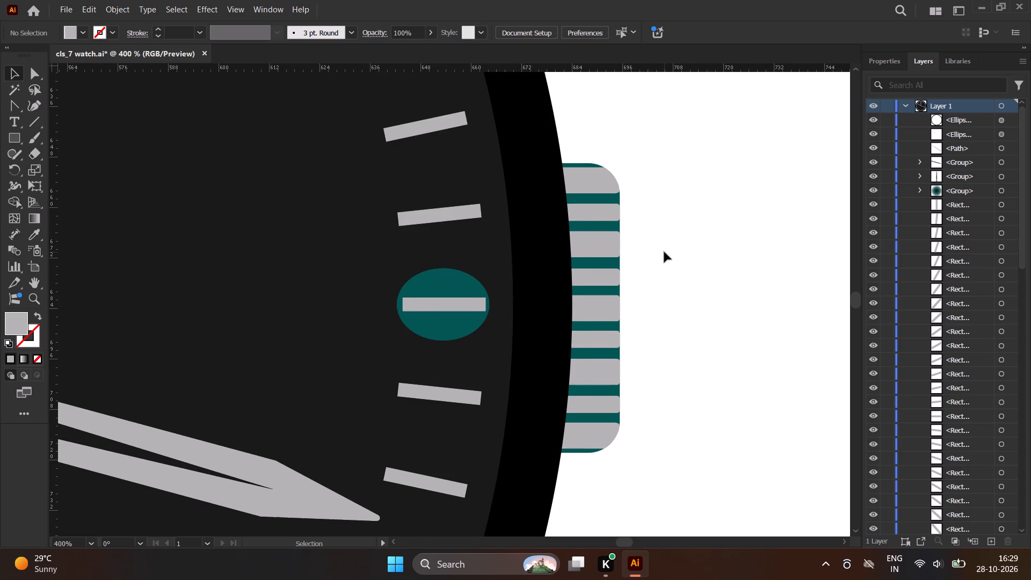
scroll(664, 252, down, 1)
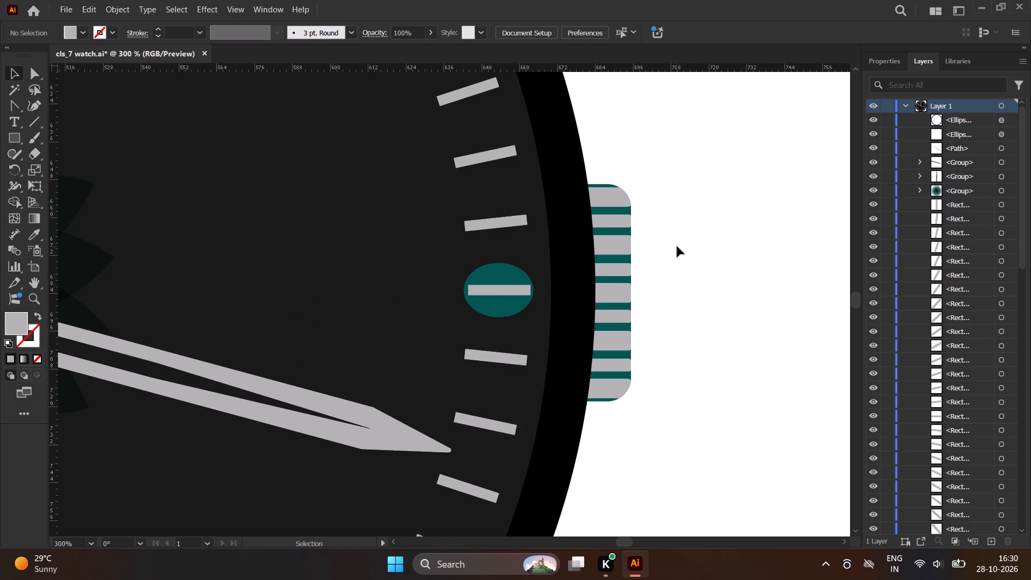
scroll(677, 248, down, 3)
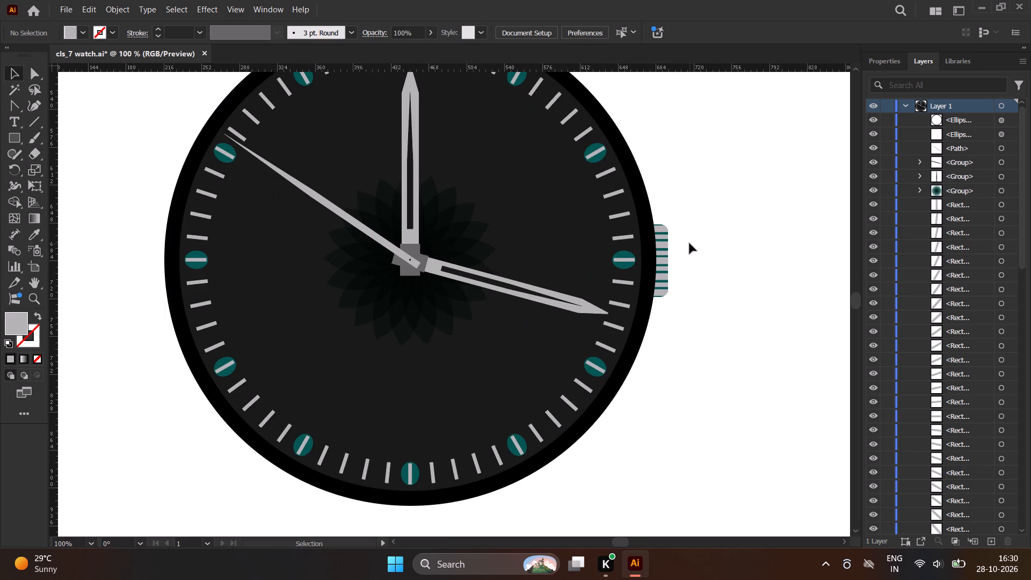
scroll(689, 243, down, 1)
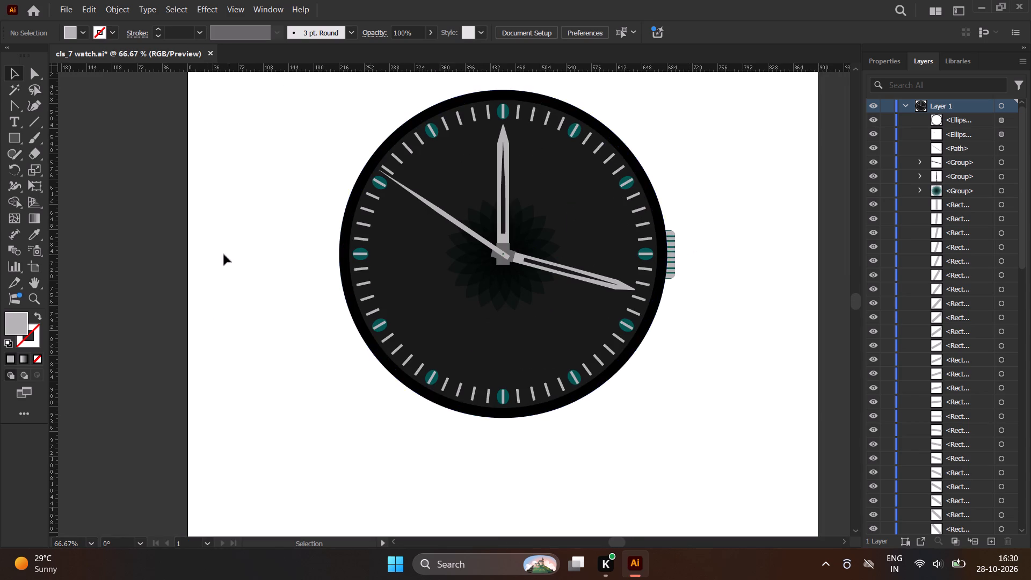
scroll(176, 262, down, 2)
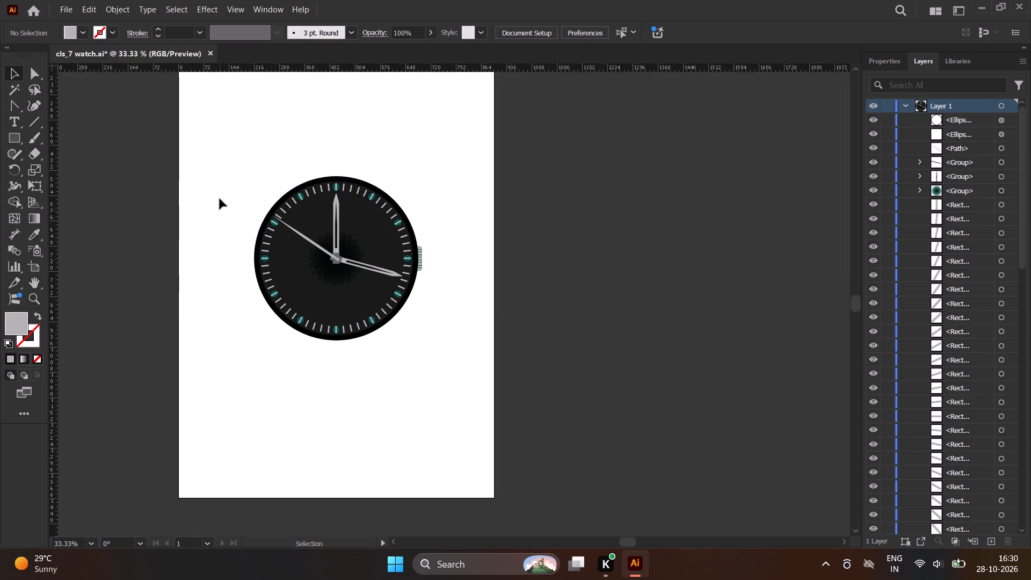
scroll(234, 182, up, 2)
scroll(234, 195, down, 2)
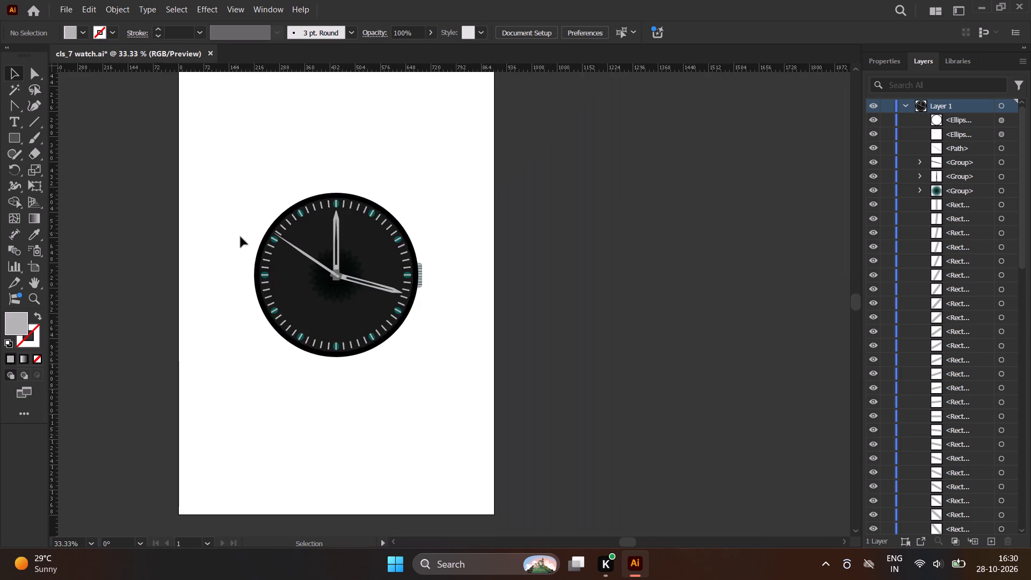
scroll(257, 248, down, 1)
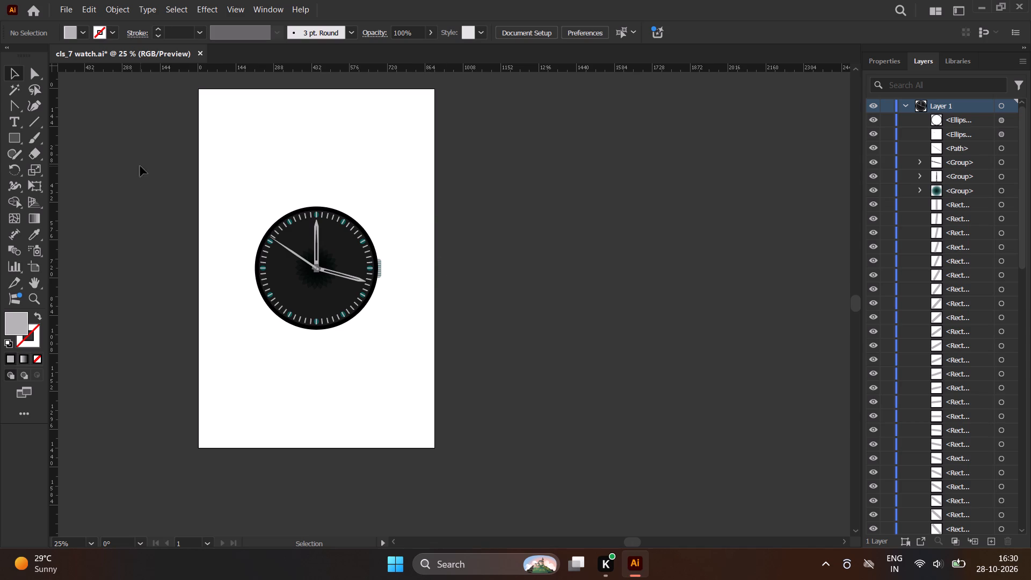
scroll(153, 162, up, 1)
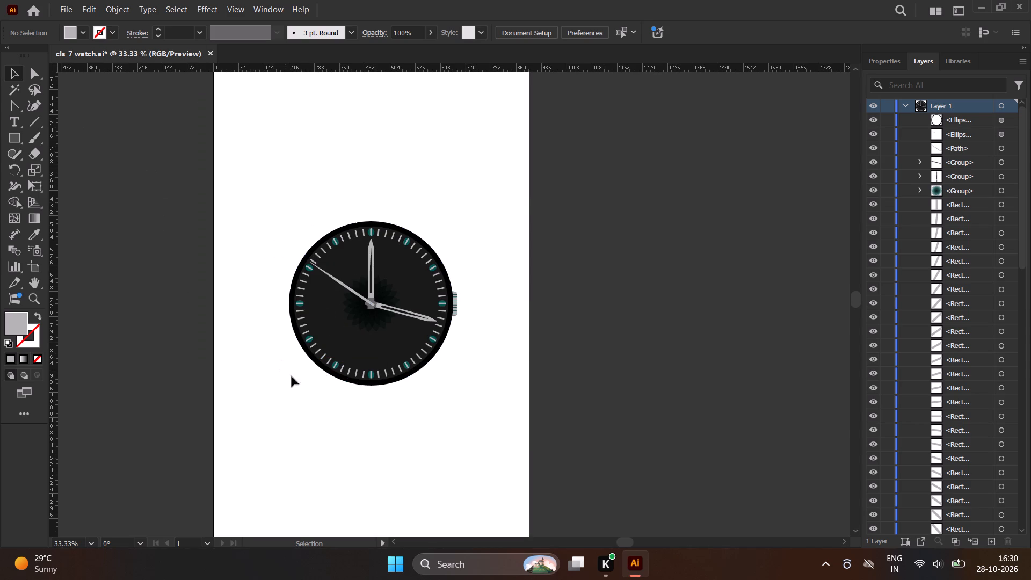
scroll(359, 388, up, 1)
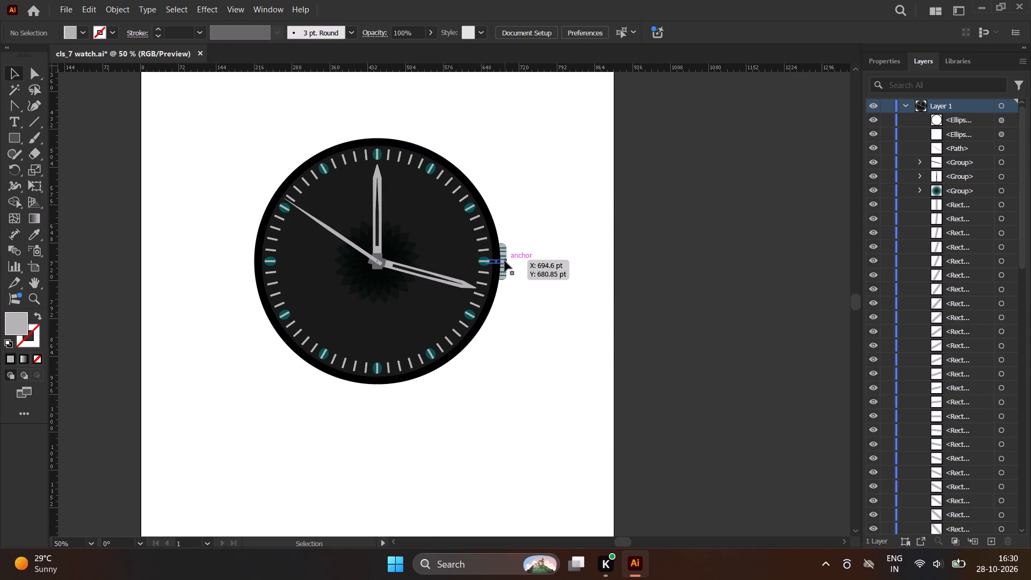
scroll(505, 261, up, 1)
scroll(473, 289, down, 1)
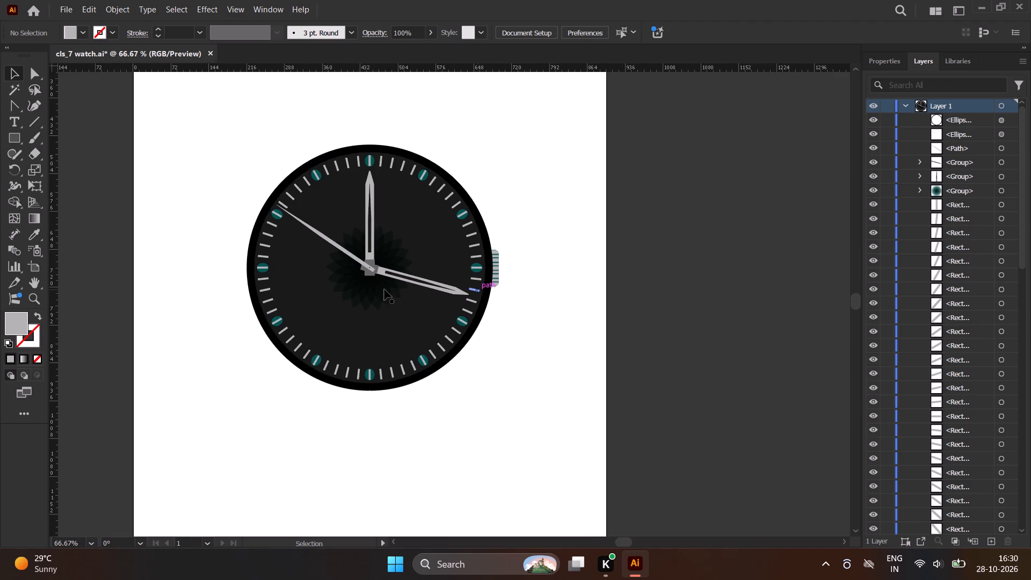
scroll(193, 306, down, 1)
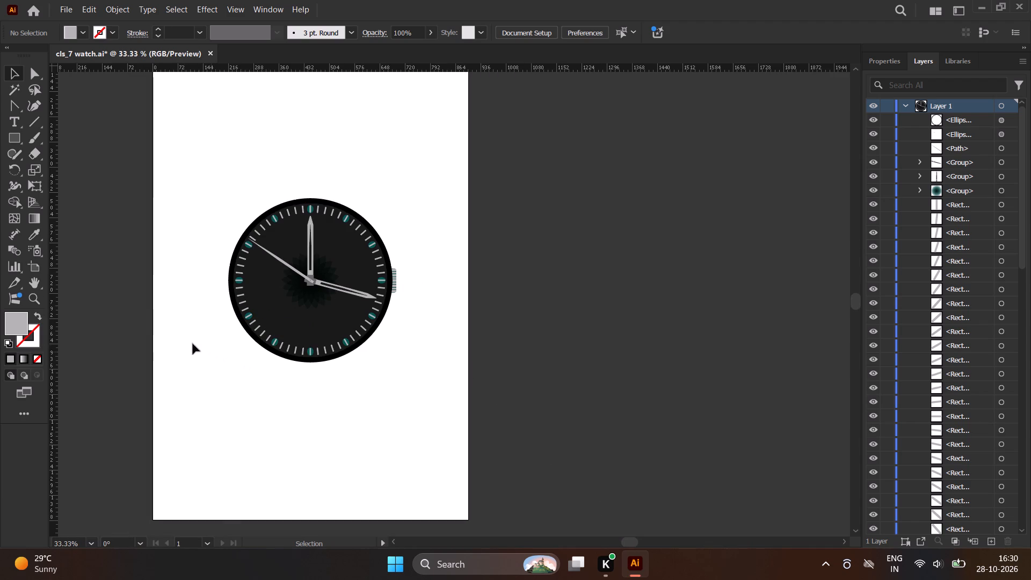
scroll(118, 265, up, 1)
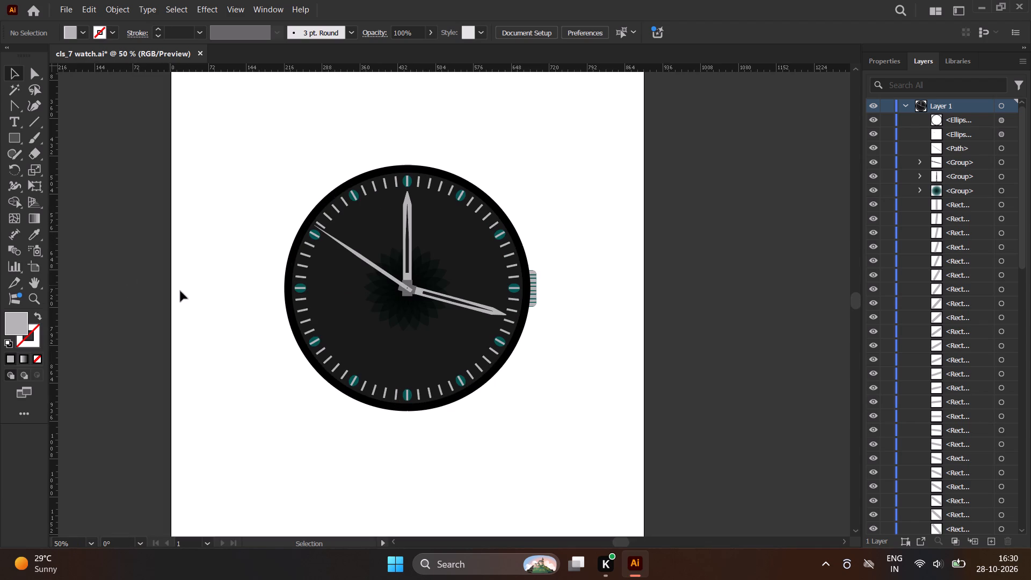